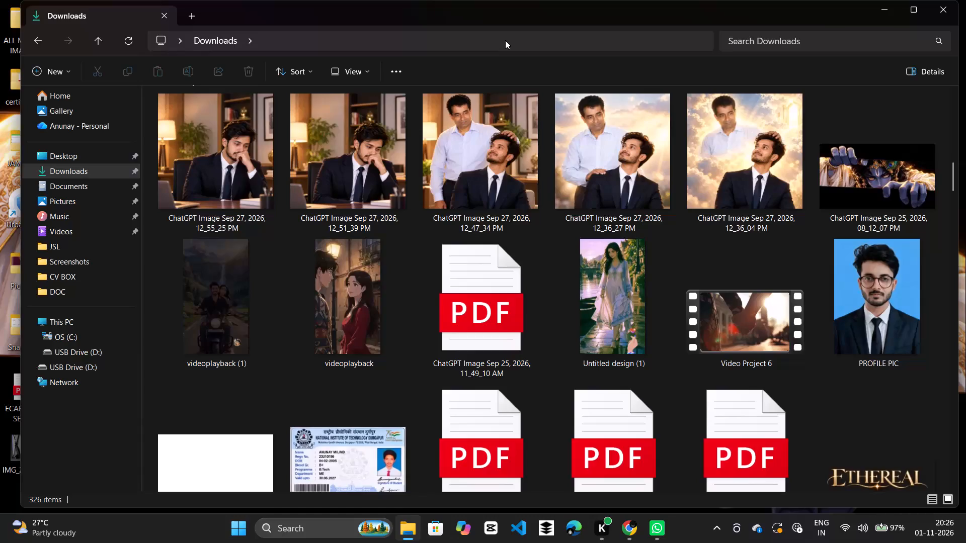
Find the resume PDF dated 31_07_2026 in the Downloads folder and open it to view its Experience section.
scroll(552, 158, "down", 1)
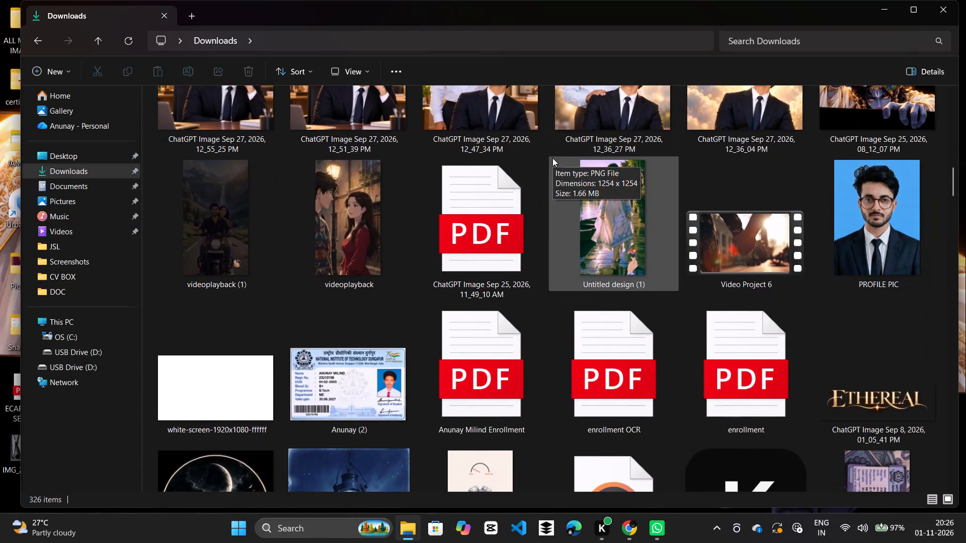
scroll(552, 158, "down", 4)
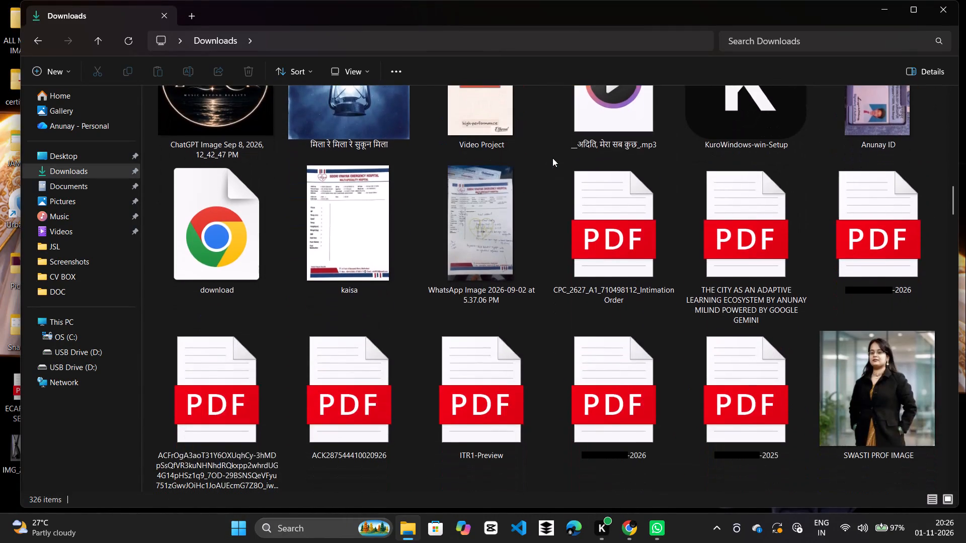
scroll(552, 158, "down", 1)
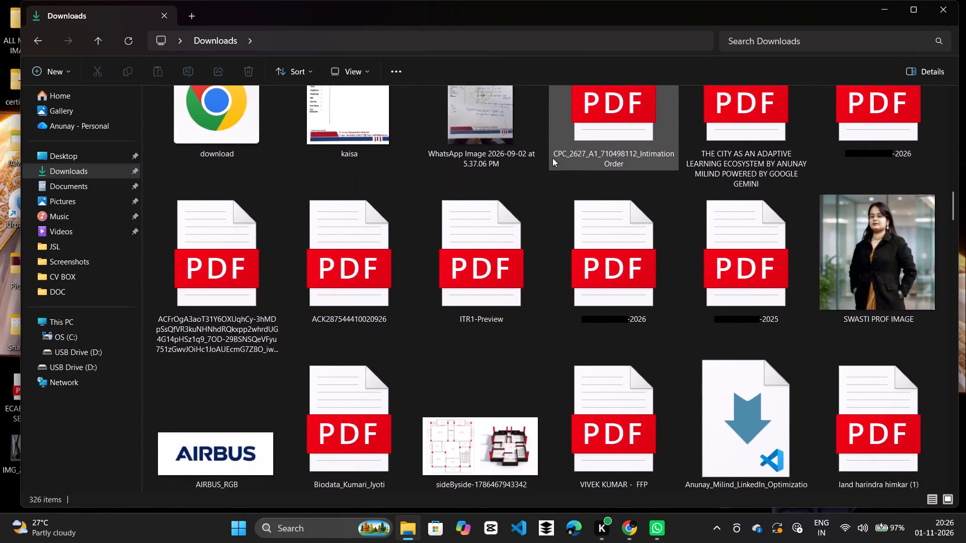
scroll(552, 158, "down", 1)
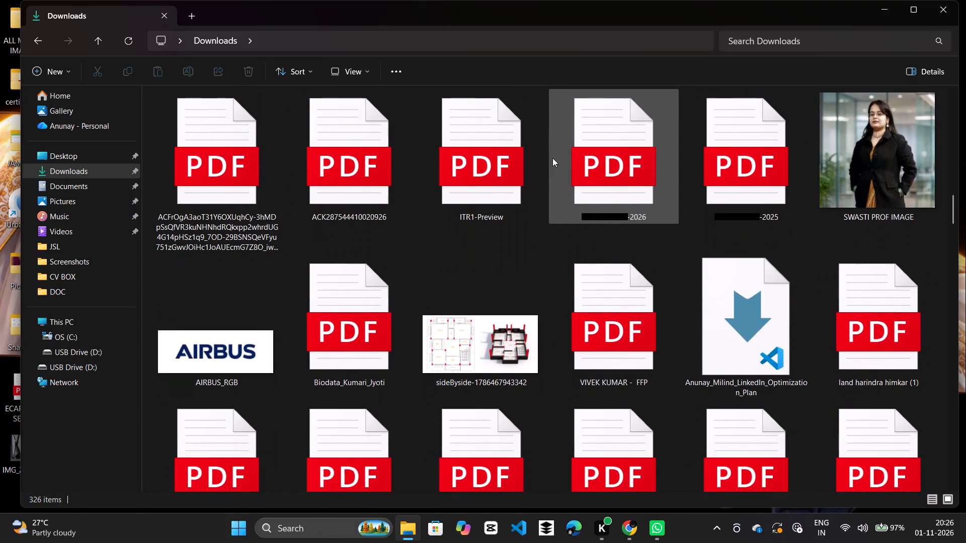
scroll(552, 158, "down", 2)
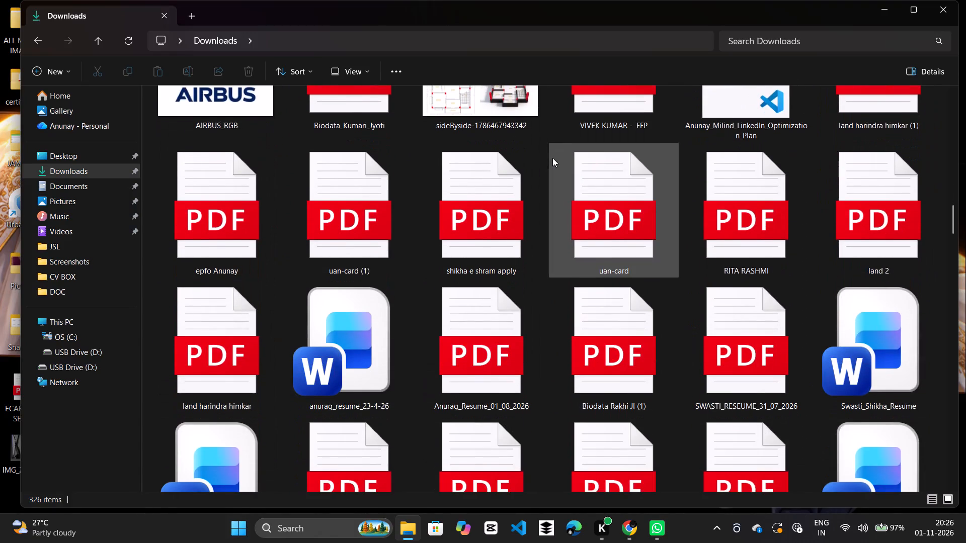
scroll(552, 158, "down", 1)
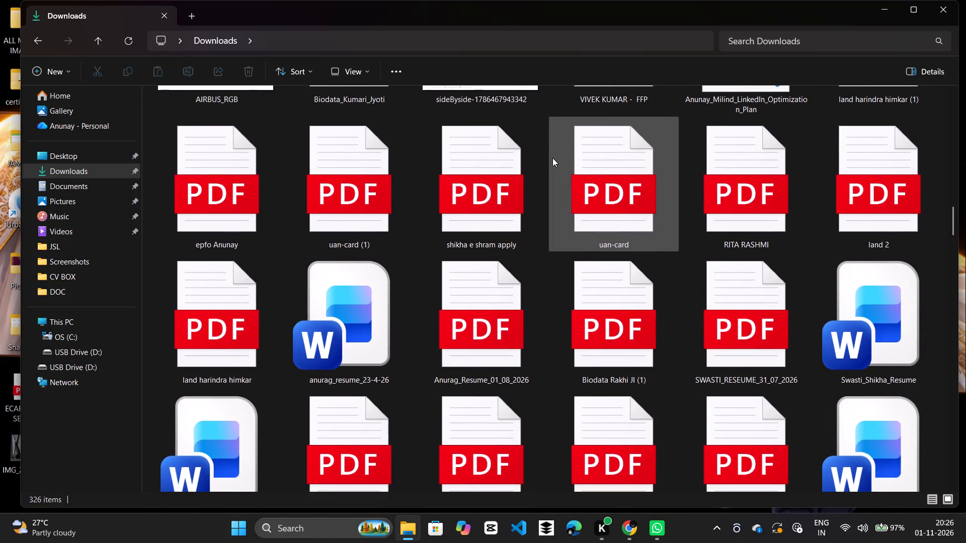
scroll(552, 158, "down", 1)
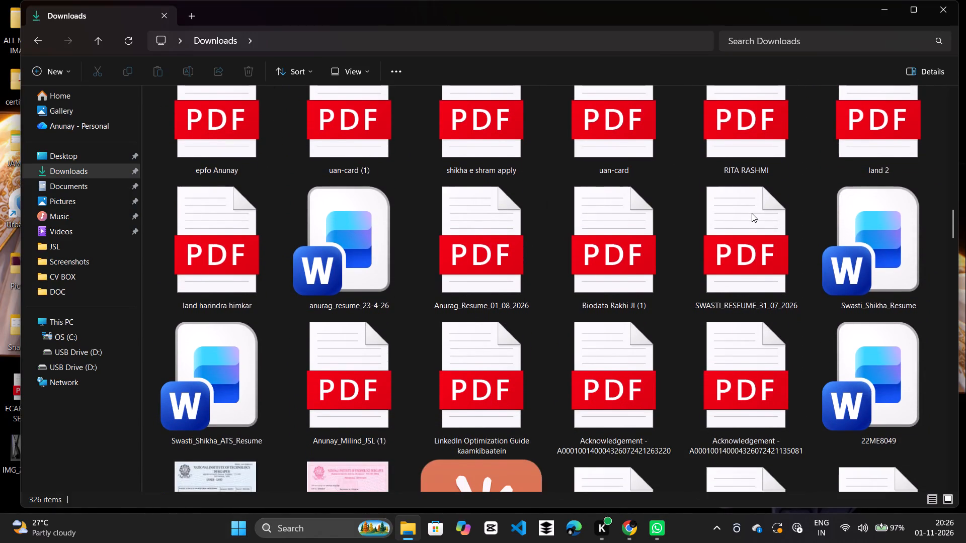
double_click(752, 213)
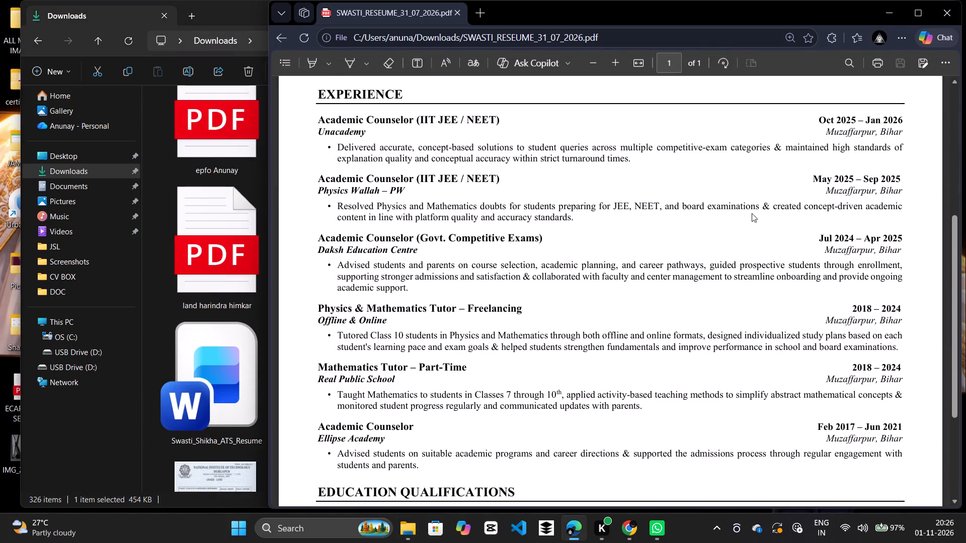
left_click(880, 11)
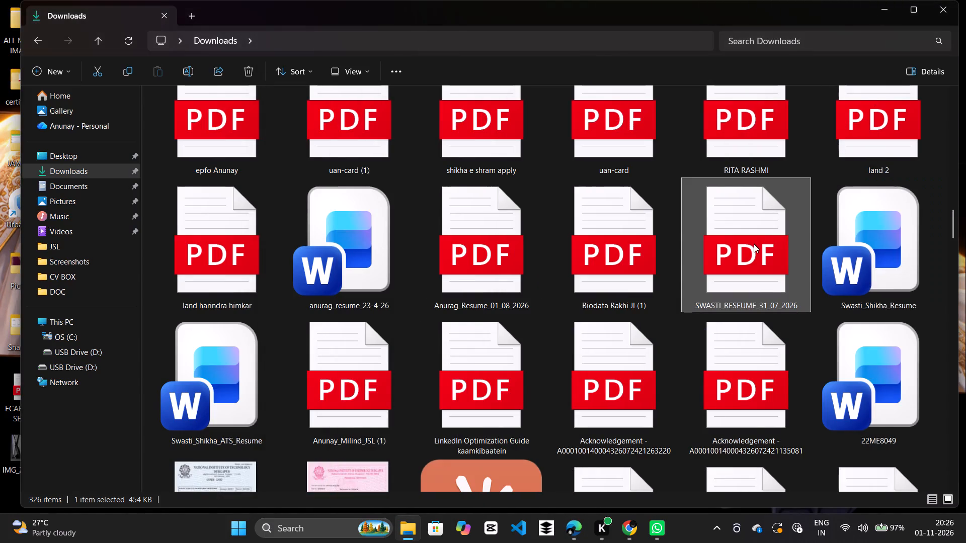
double_click(754, 244)
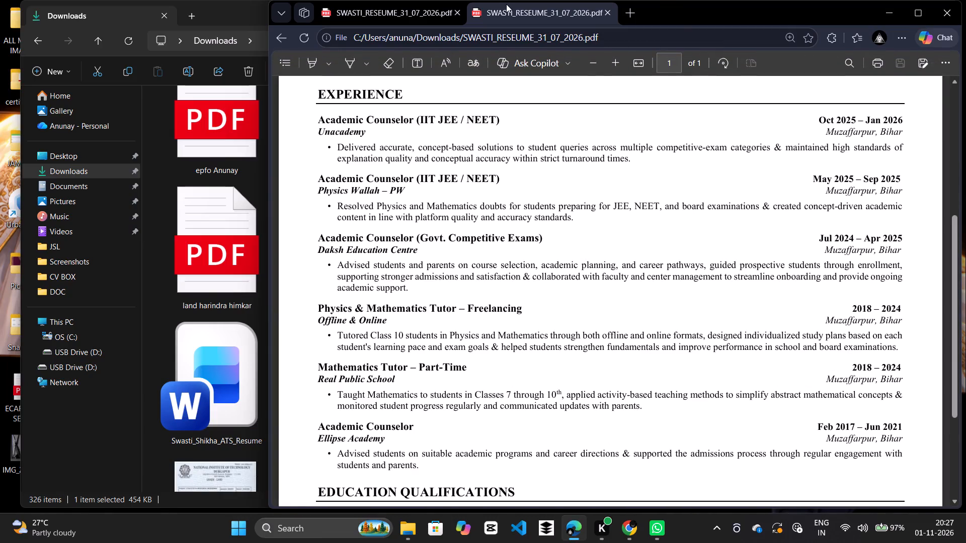
left_click(460, 11)
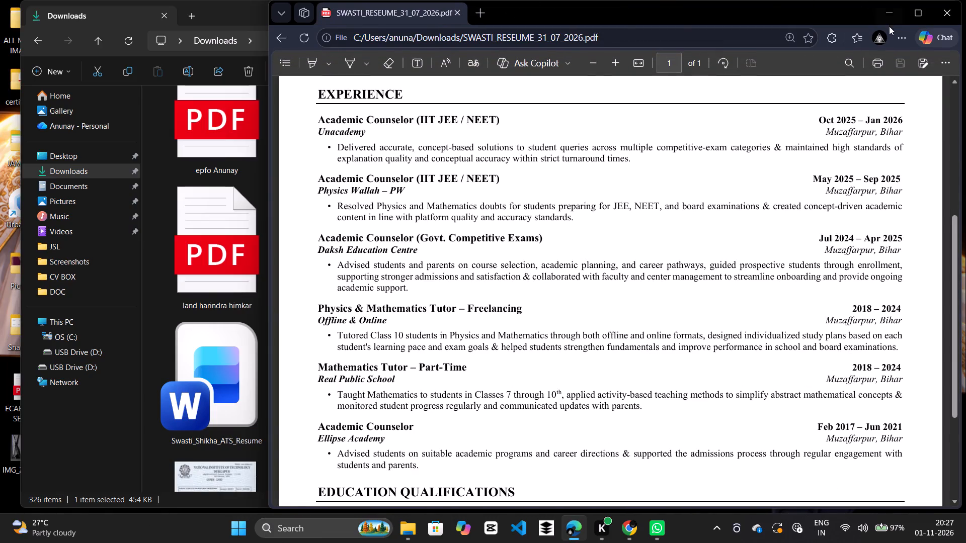
left_click(891, 17)
Open the Word version of the academic counselor's resume from the Downloads folder, the one without ATS in its name.
double_click(883, 247)
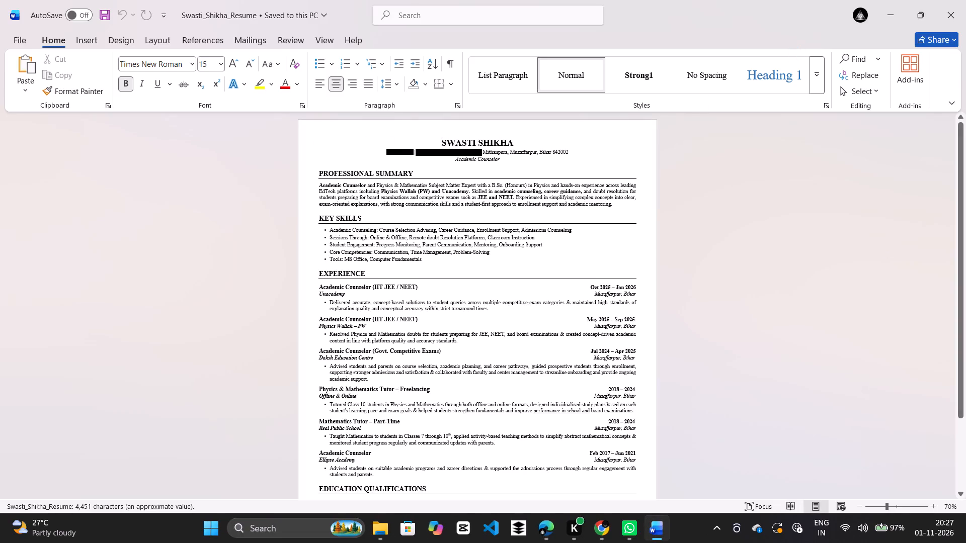
Capture a screenshot of the Unacademy and Physics Wallah – PW entries in the resume's Experience section.
scroll(803, 187, "down", 2)
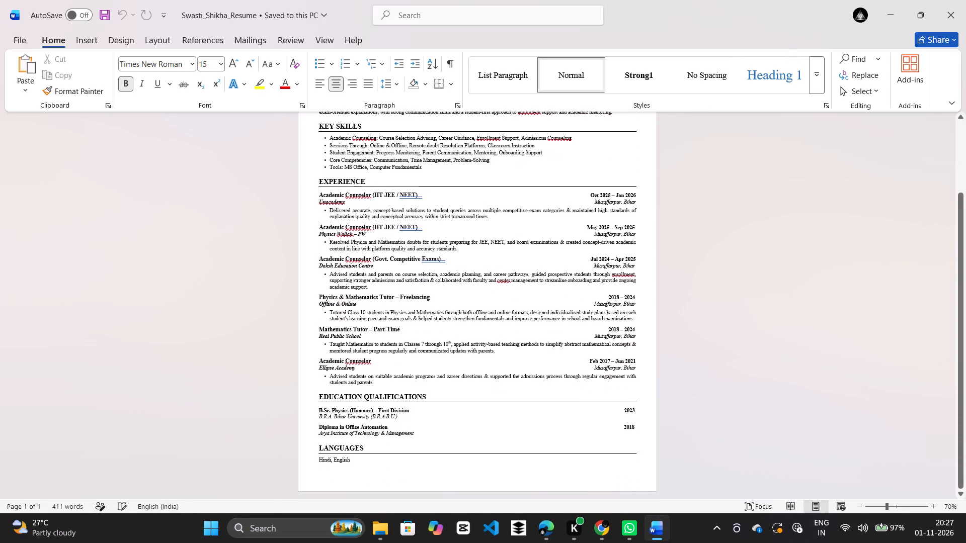
scroll(803, 187, "down", 2)
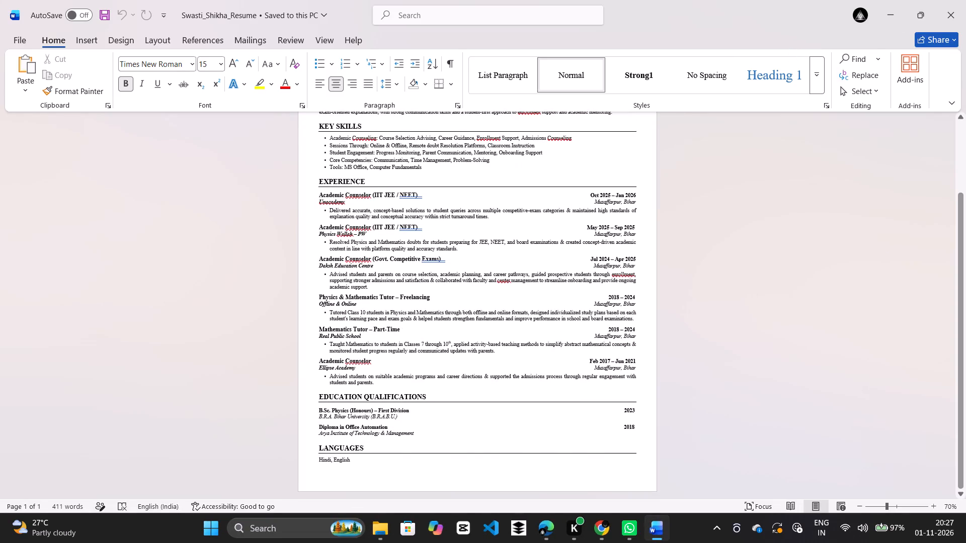
scroll(549, 192, "up", 4, "ctrl")
scroll(549, 192, "down", 1)
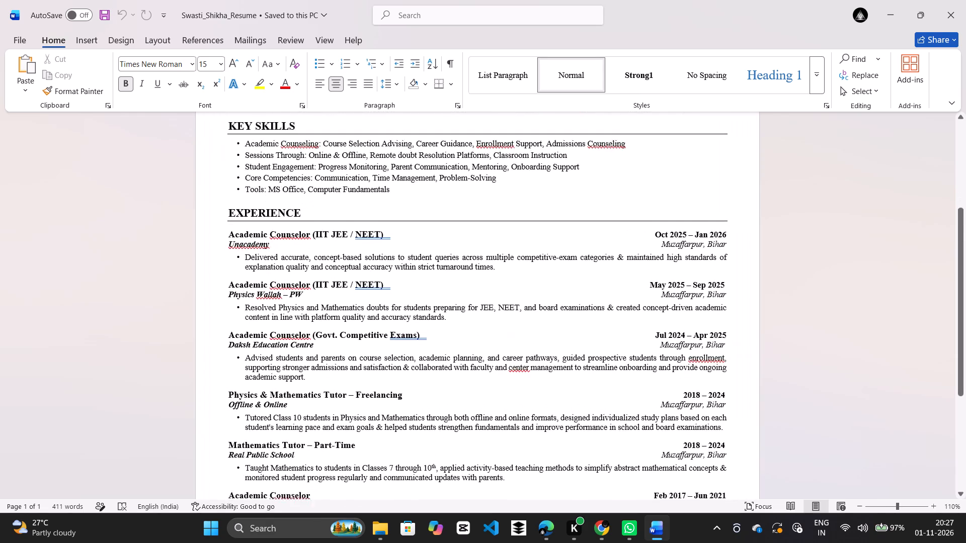
scroll(549, 192, "down", 1)
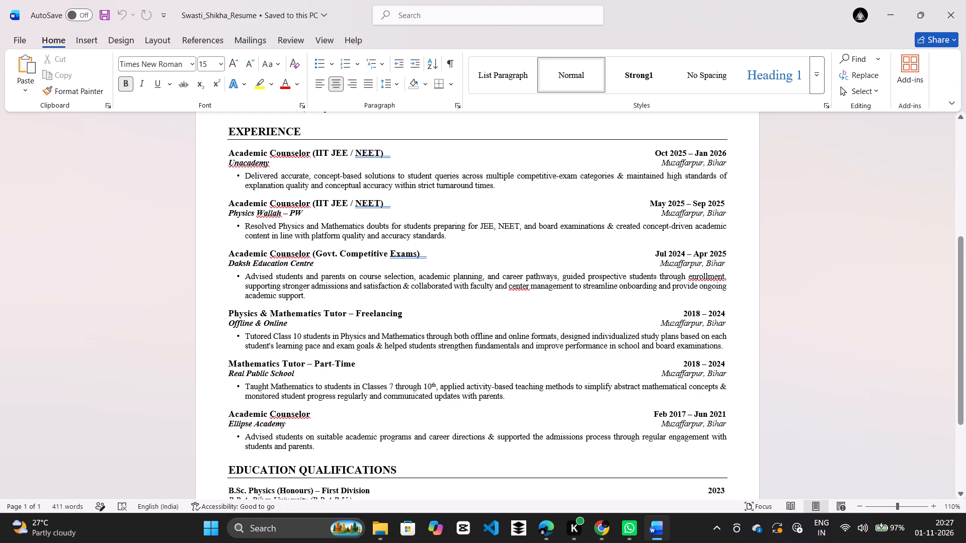
key("shift+super+s")
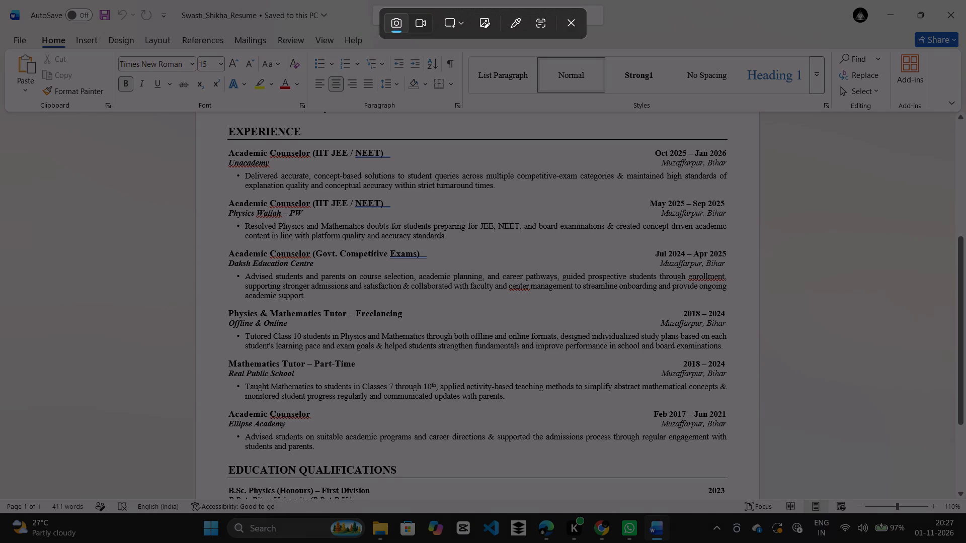
left_click_drag(220, 141, 691, 227)
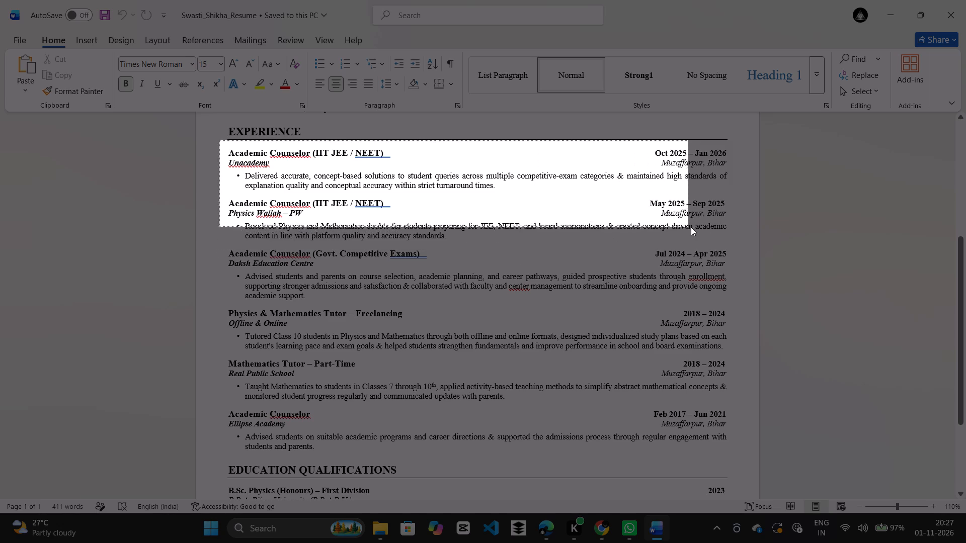
left_click_drag(691, 227, 733, 245)
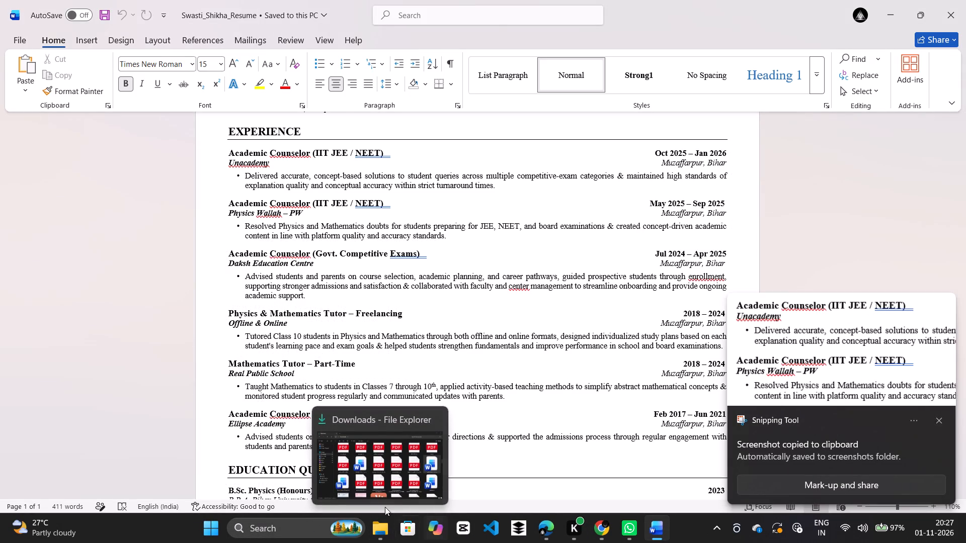
left_click(602, 523)
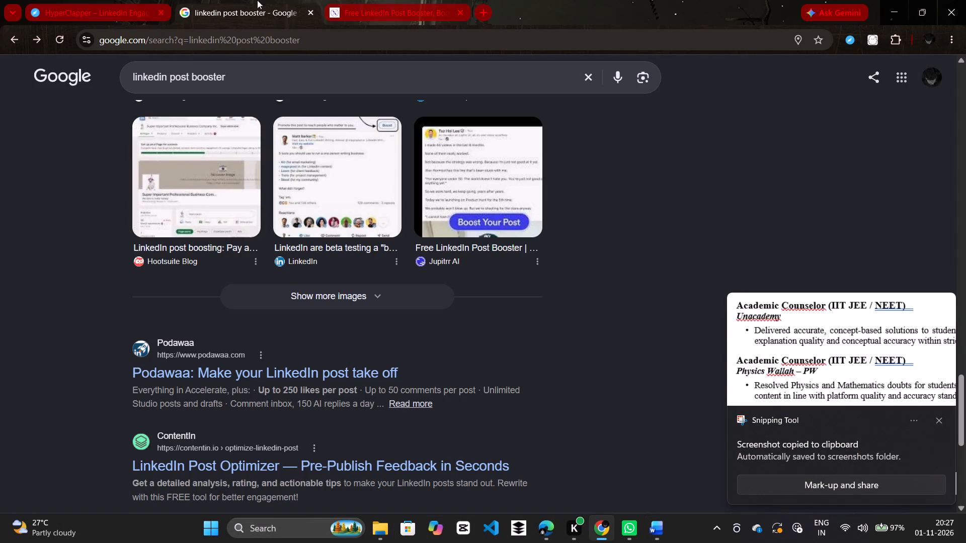
left_click(490, 15)
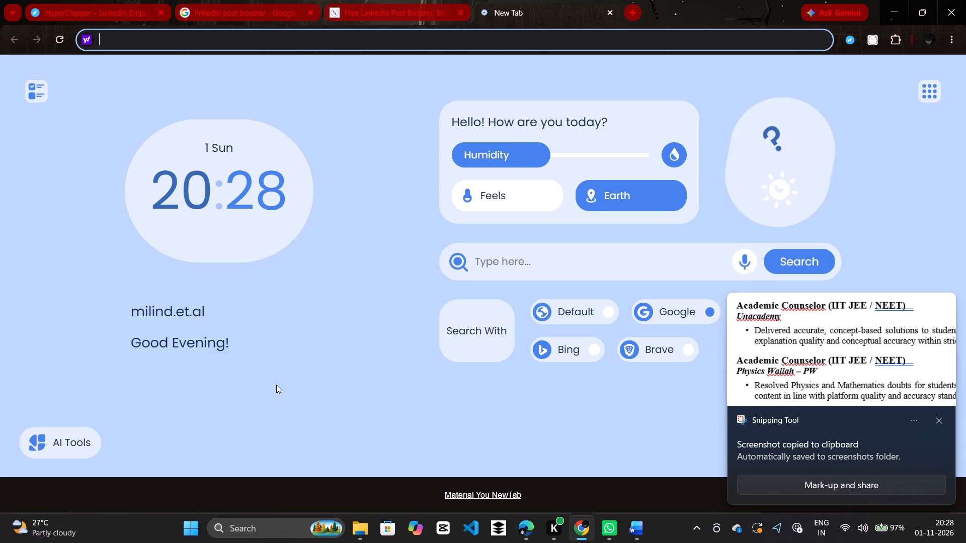
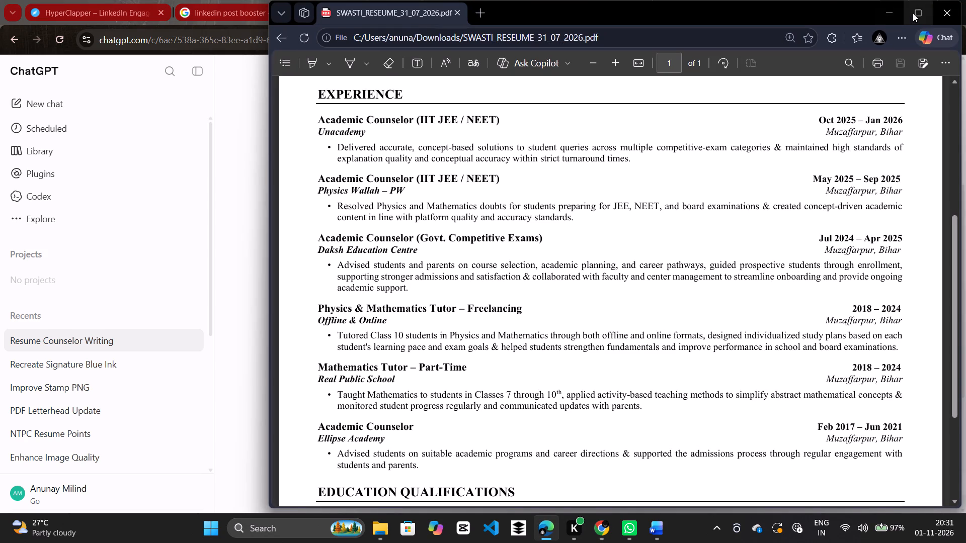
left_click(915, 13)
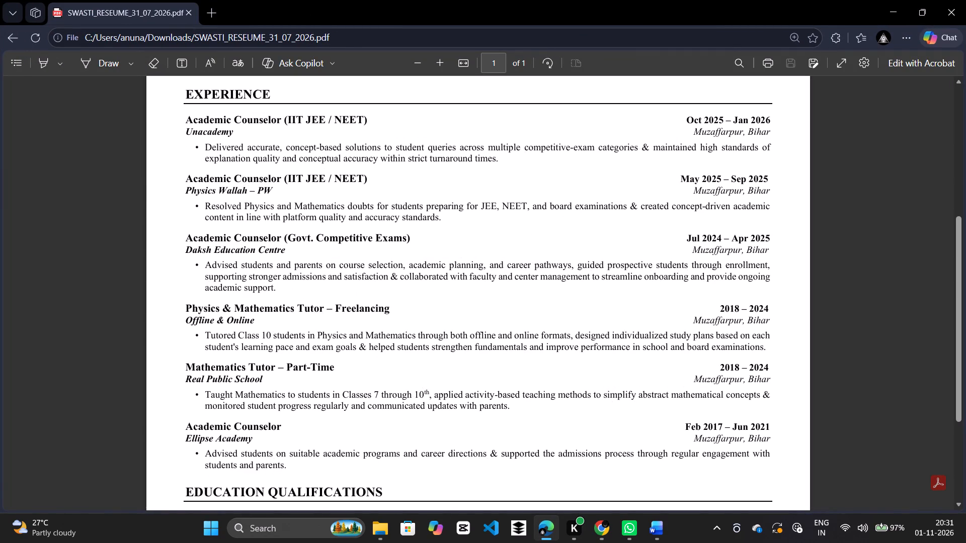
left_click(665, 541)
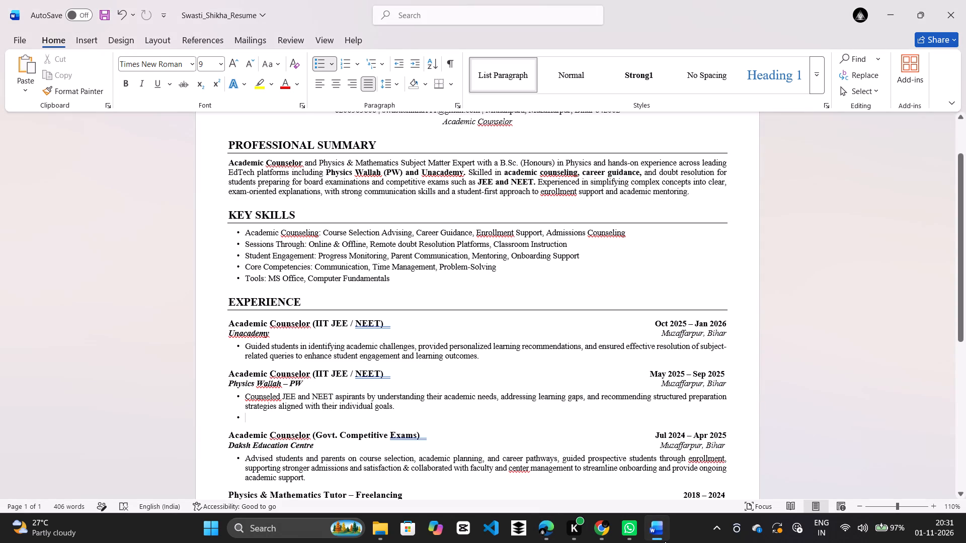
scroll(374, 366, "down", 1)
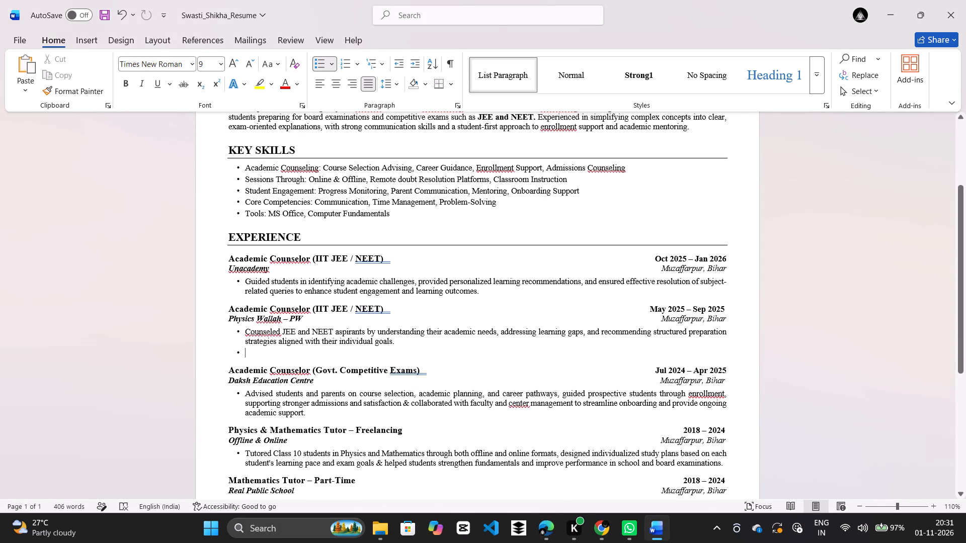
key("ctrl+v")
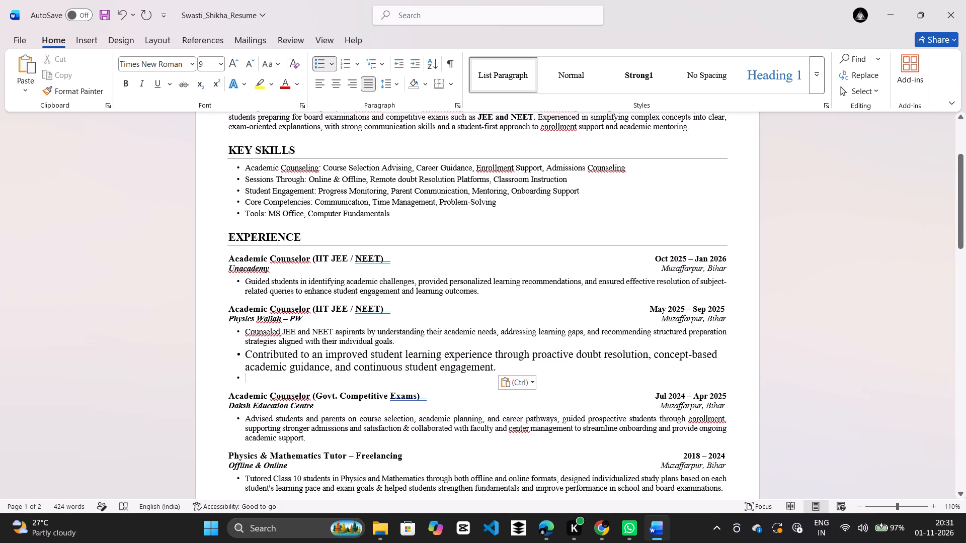
Delete the pasted "Contributed to an improved student learning experience" point and the leftover empty bullet, keeping only the "Counseled JEE and NEET aspirants" bullet.
left_click(376, 337)
left_click_drag(502, 367, 254, 352)
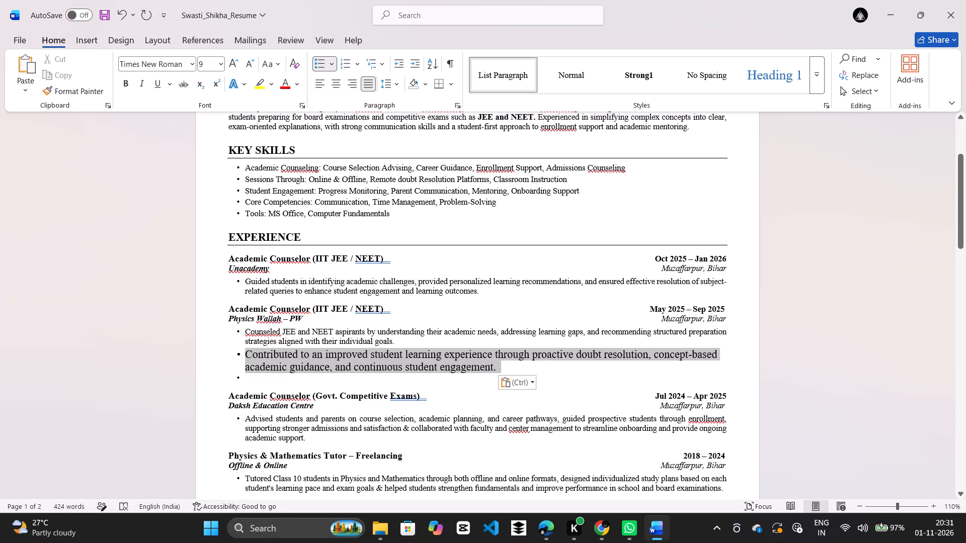
left_click_drag(254, 352, 255, 352)
left_click(310, 316)
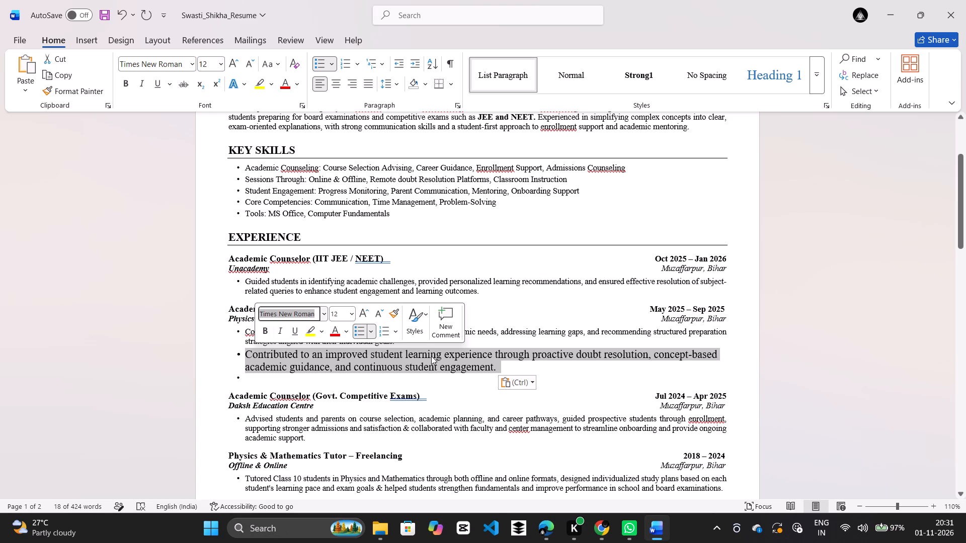
key("BackSpace")
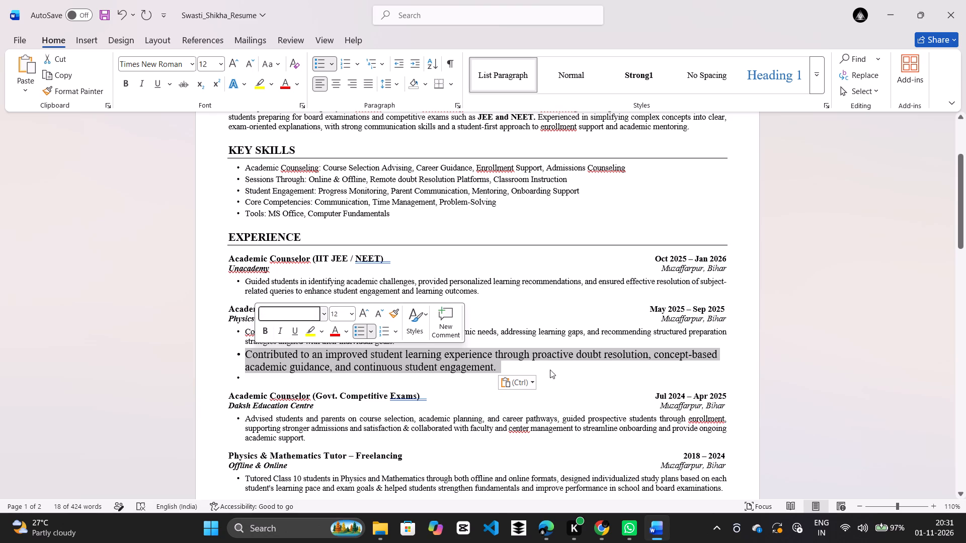
left_click(527, 367)
left_click_drag(499, 368, 415, 364)
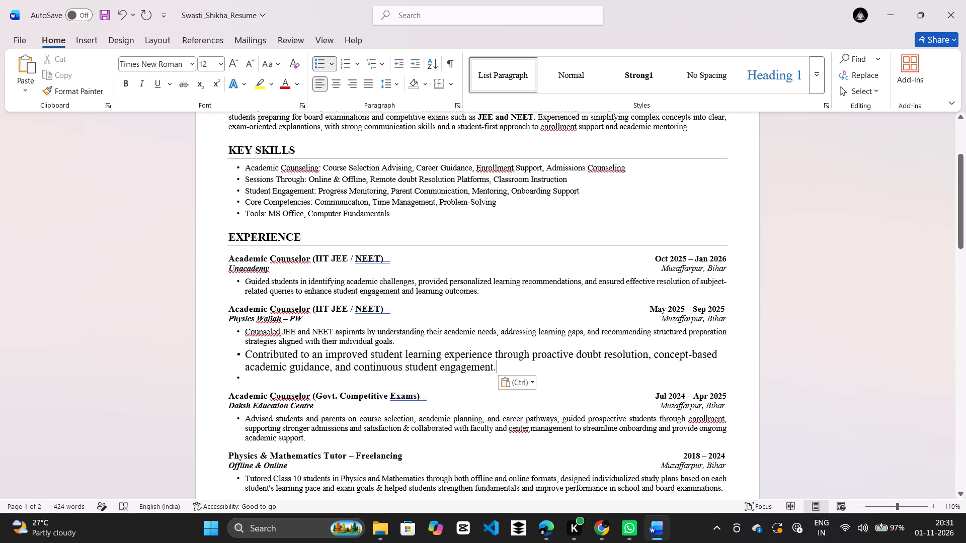
left_click_drag(415, 364, 178, 357)
key("BackSpace")
key("BackSpace")
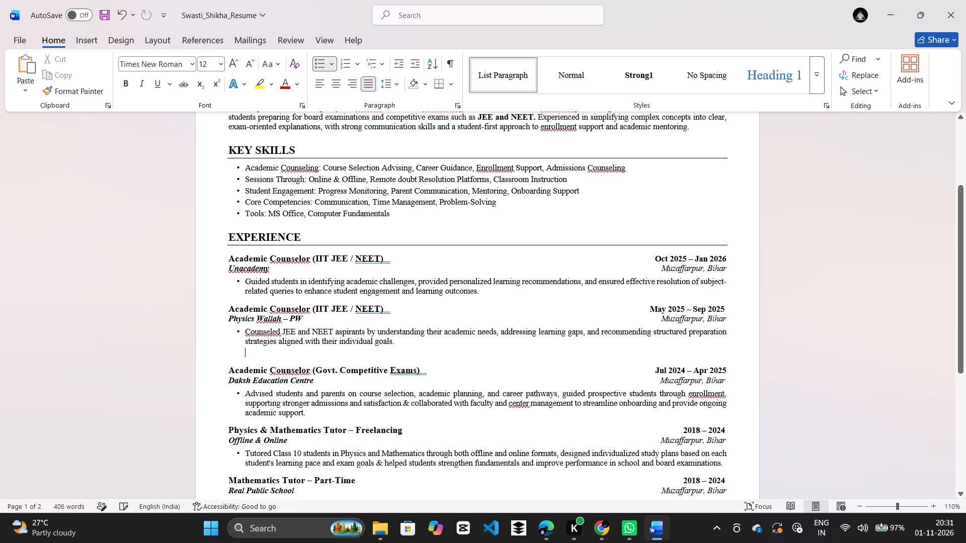
key("BackSpace")
key("BackSpace")
key("BackSpace")
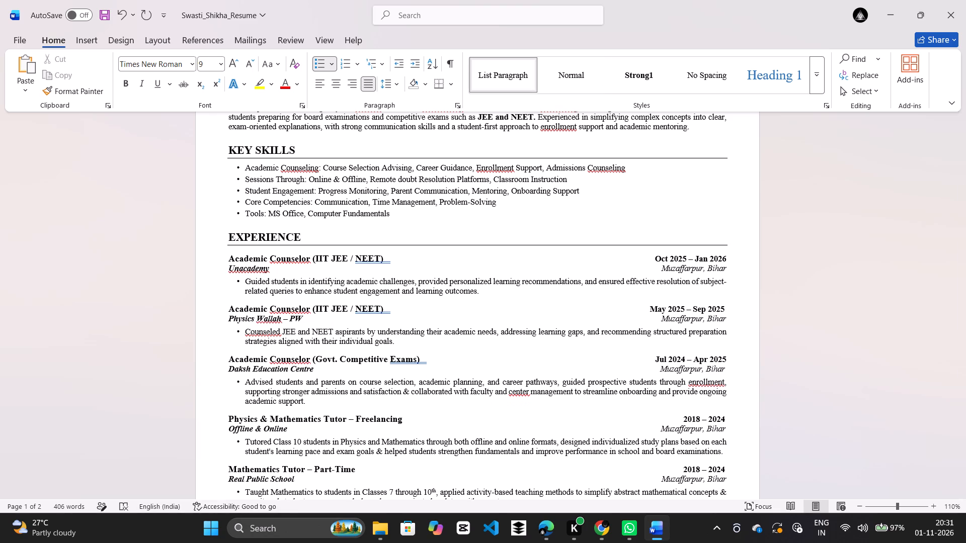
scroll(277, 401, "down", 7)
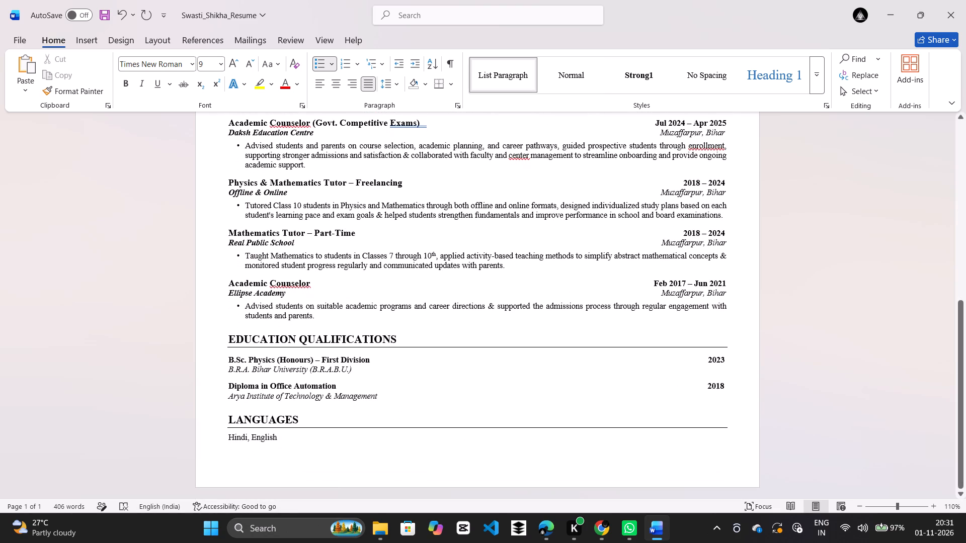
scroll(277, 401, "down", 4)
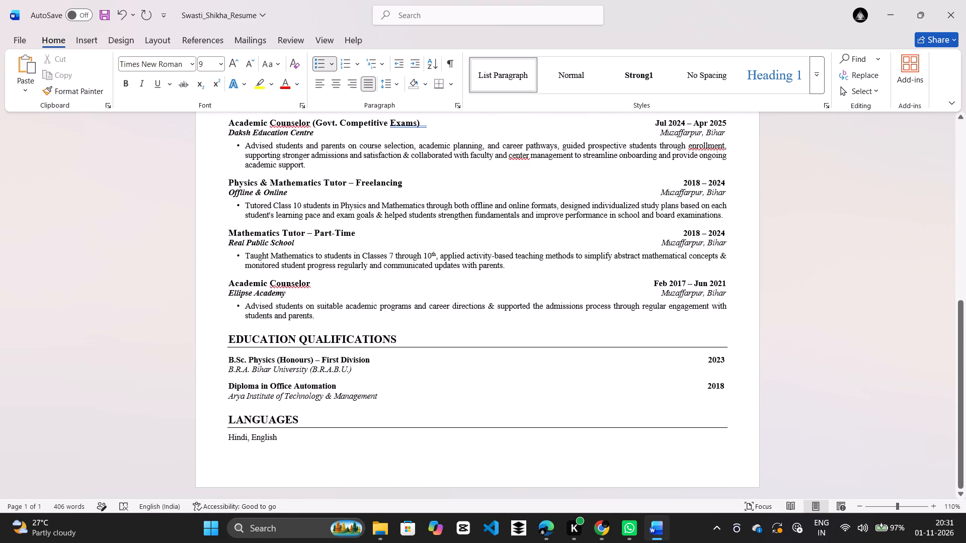
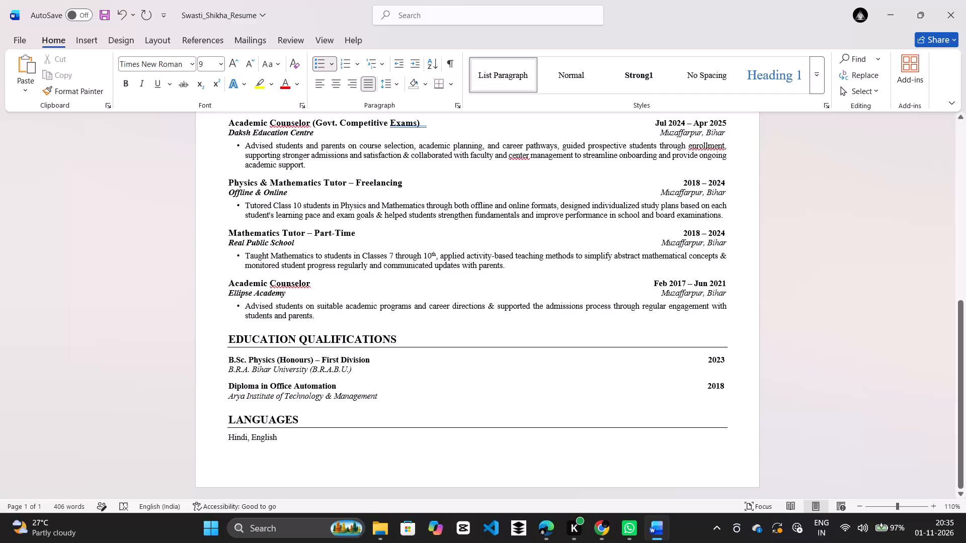
Review the whole resume from the professional summary to the languages section, checking the updated experience entries and the one-page layout.
scroll(421, 287, "up", 2)
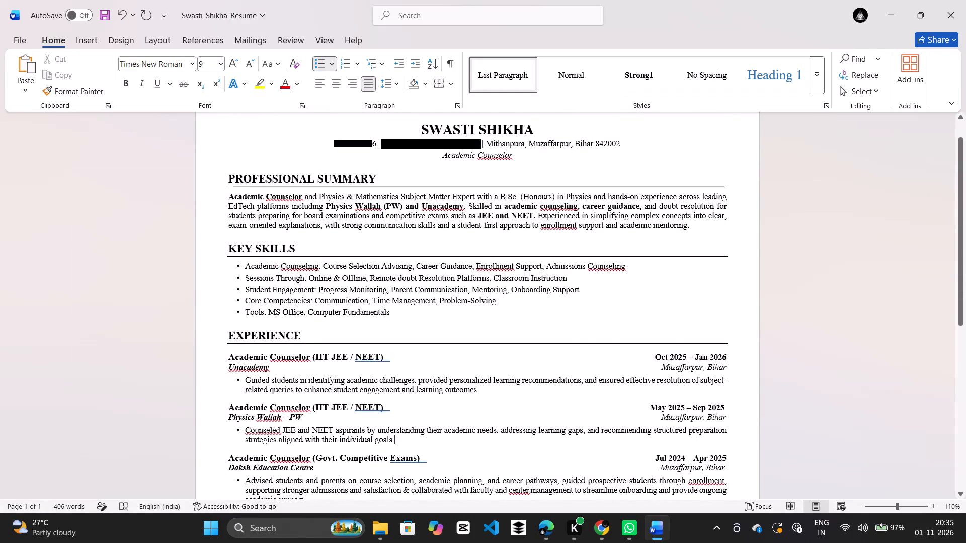
scroll(421, 287, "down", 1)
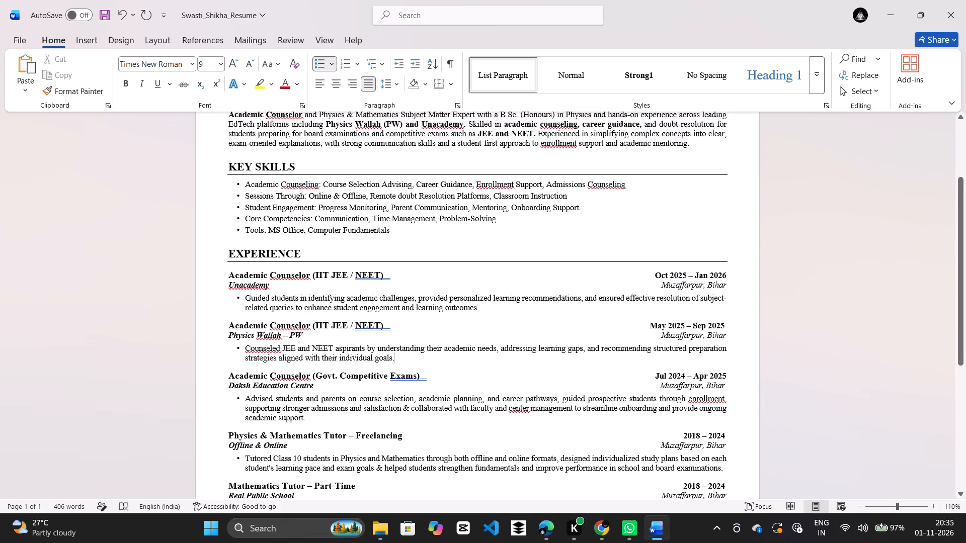
scroll(421, 287, "down", 2)
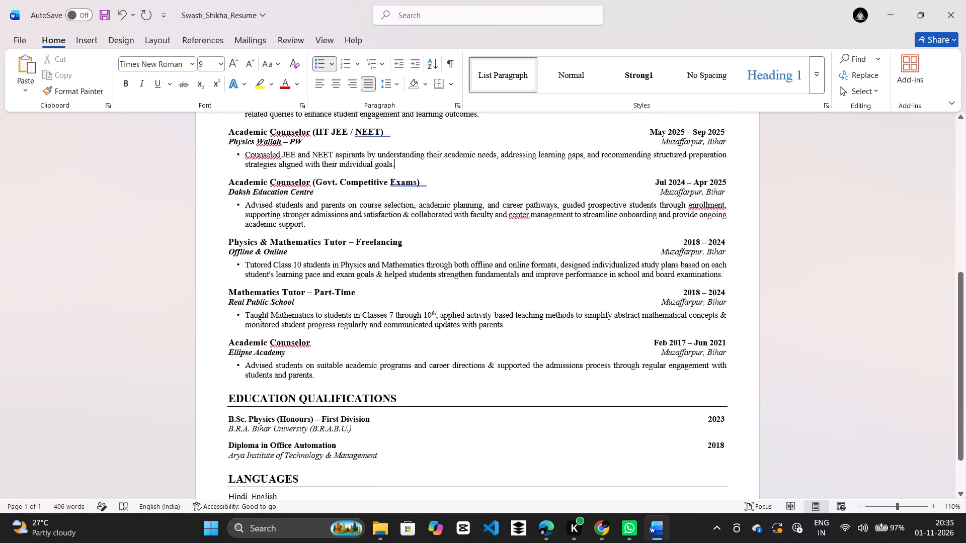
scroll(421, 287, "up", 5)
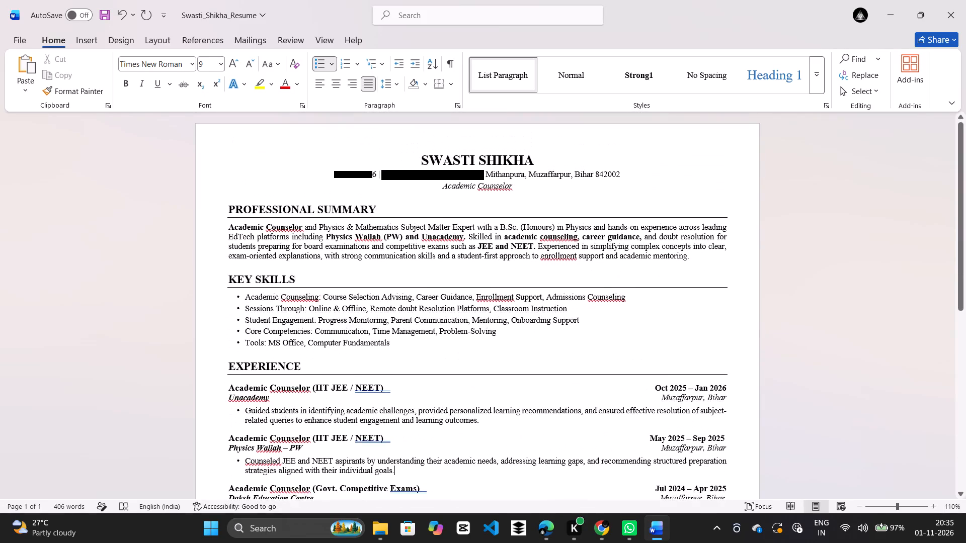
scroll(421, 287, "down", 3)
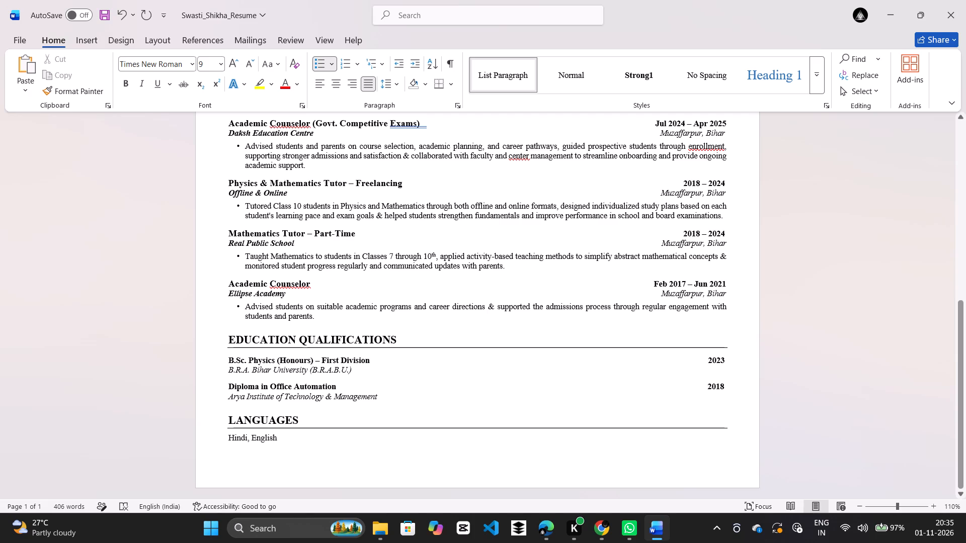
left_click(356, 235)
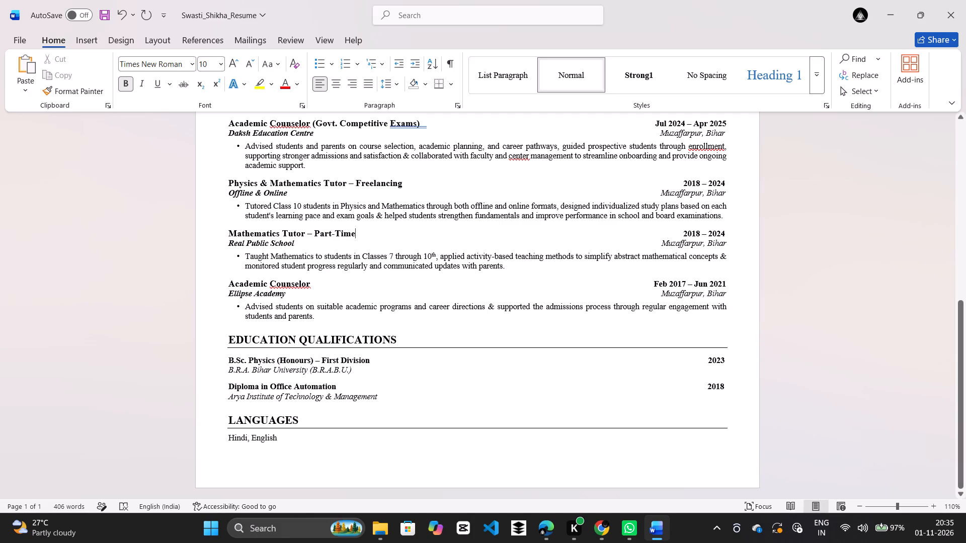
scroll(348, 267, "up", 4)
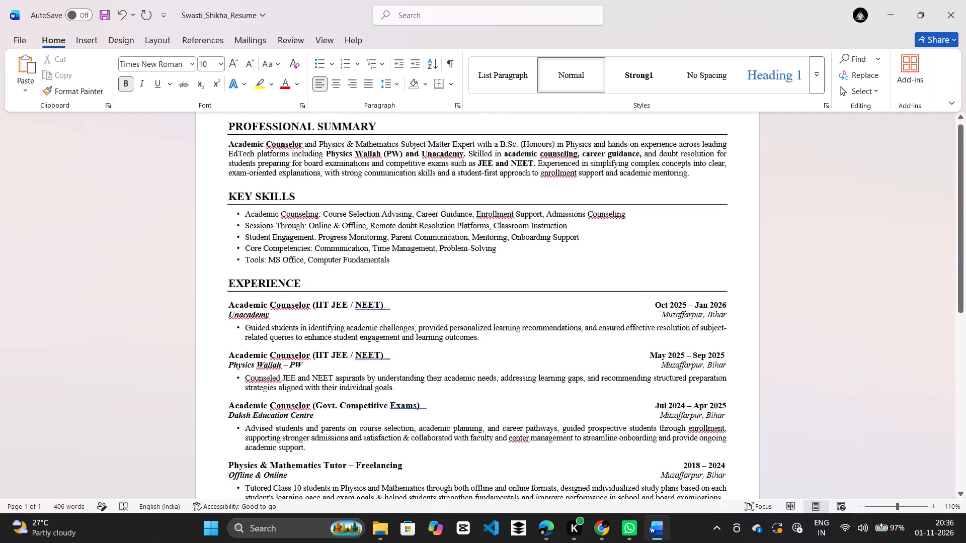
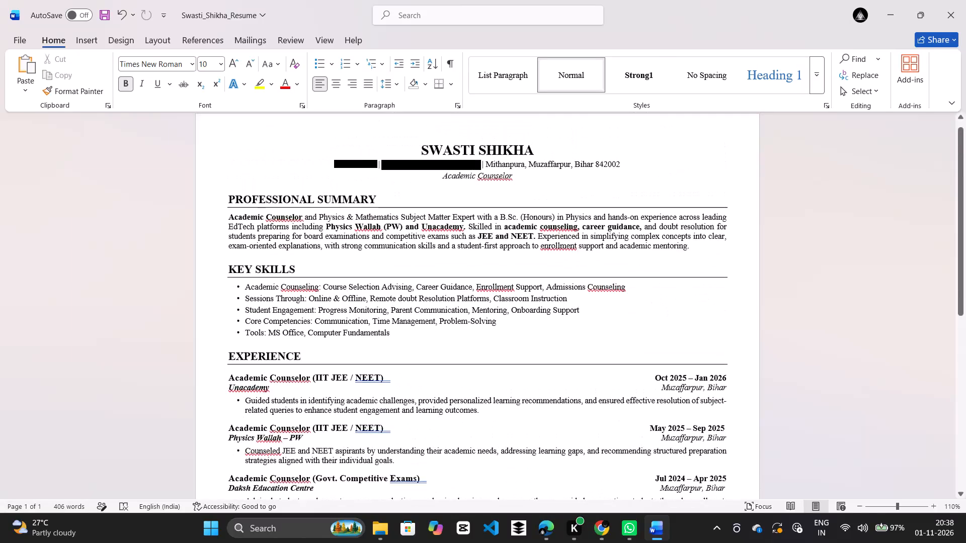
Proofread the finished resume once more from the header through experience and education to the languages section, checking wording and layout.
scroll(587, 274, "down", 1)
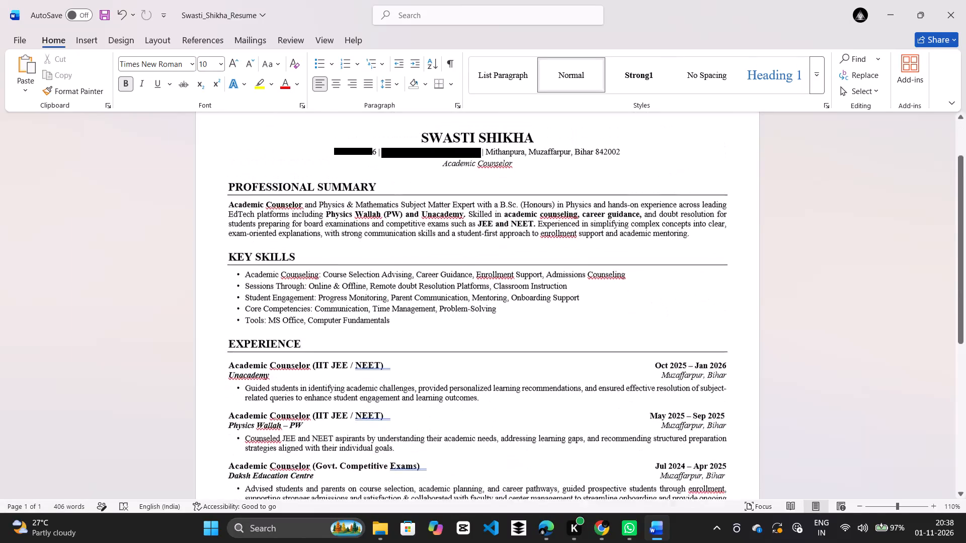
scroll(587, 274, "down", 6)
scroll(587, 274, "up", 3)
scroll(587, 274, "down", 1)
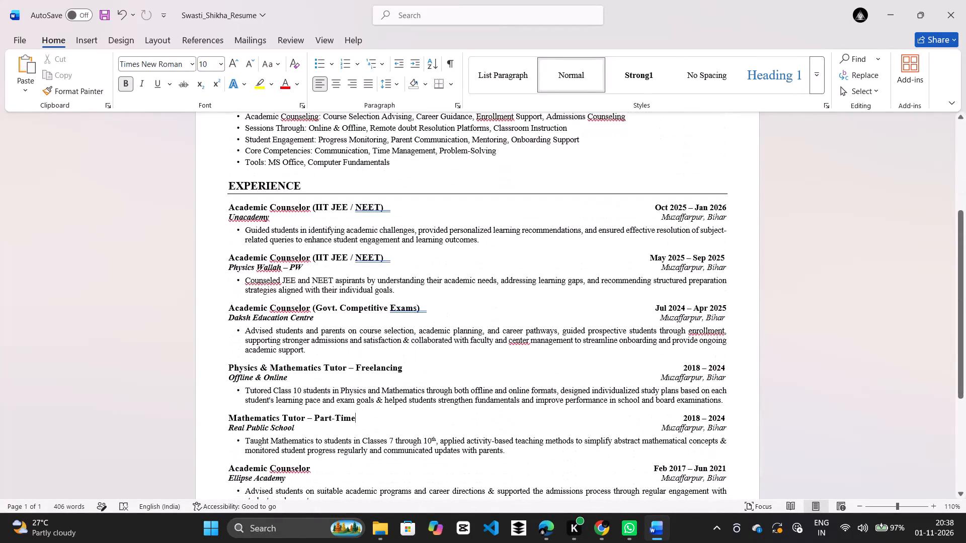
scroll(459, 304, "down", 4)
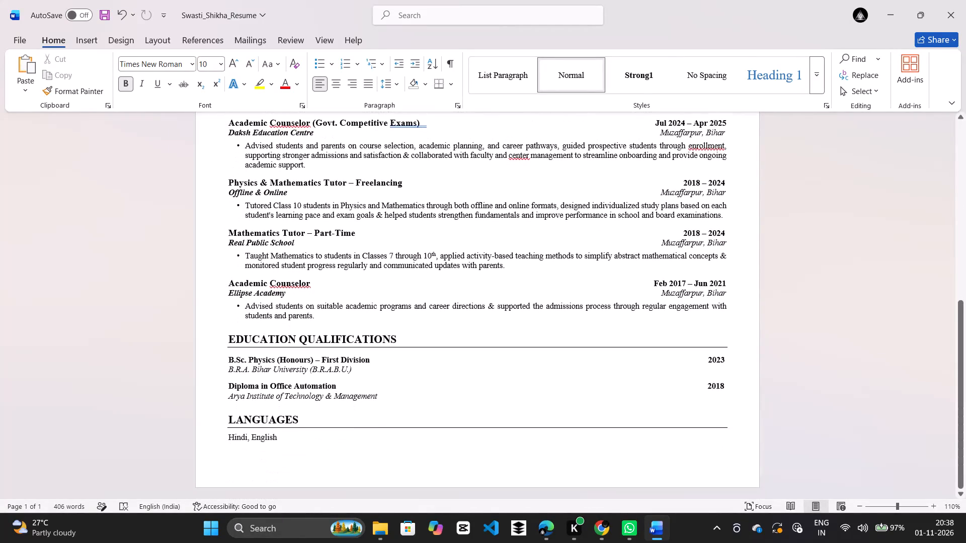
scroll(459, 304, "up", 6)
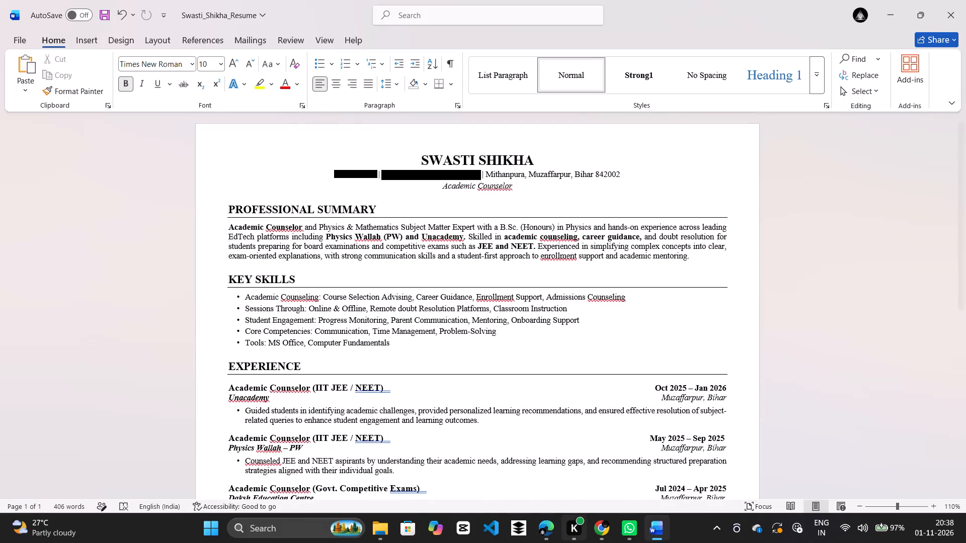
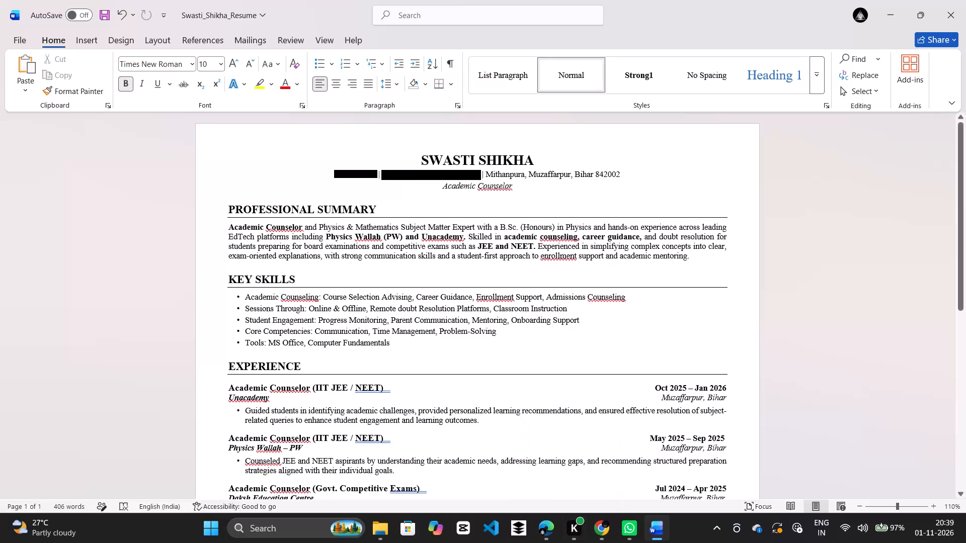
Review the whole resume again from the header and professional summary through experience and education to languages, checking its wording and layout.
scroll(388, 276, "down", 1)
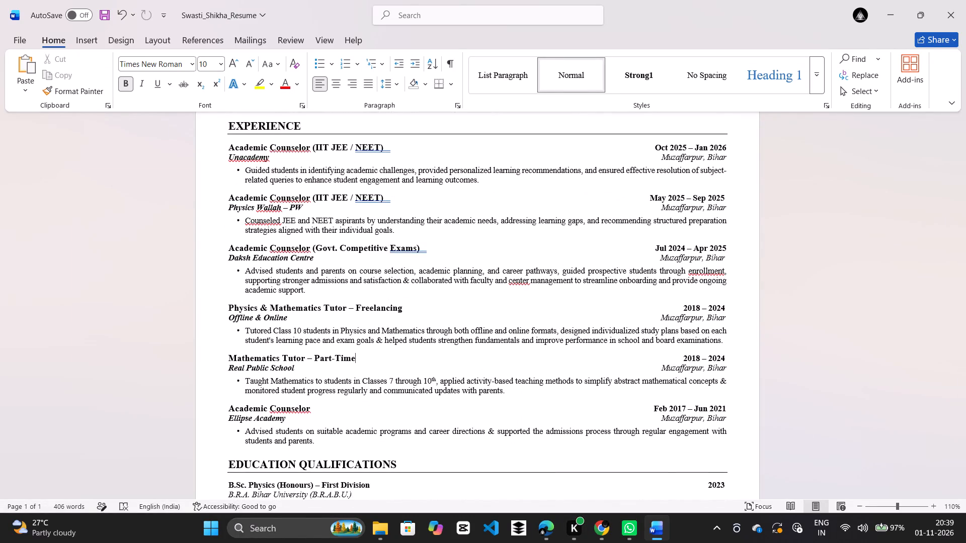
scroll(388, 276, "down", 4)
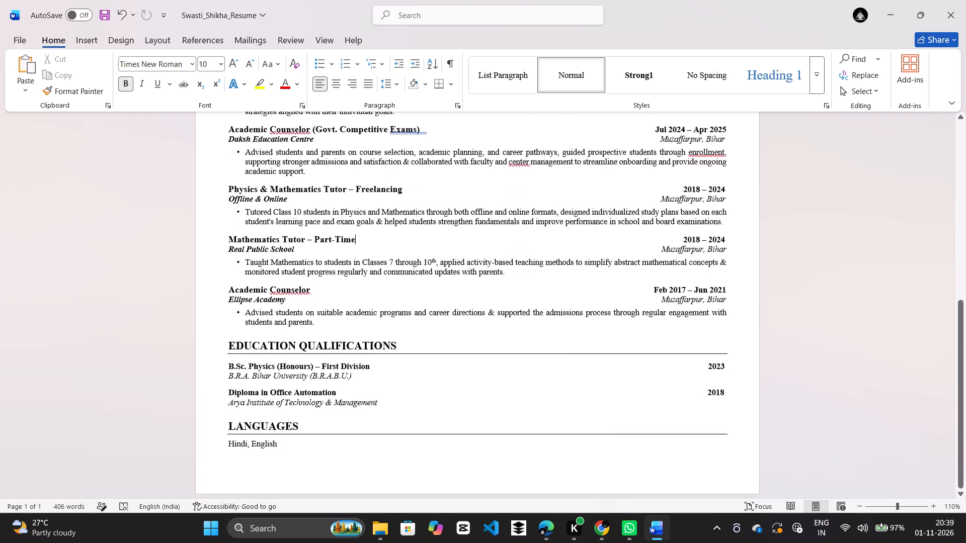
scroll(388, 276, "down", 6)
scroll(388, 276, "up", 16)
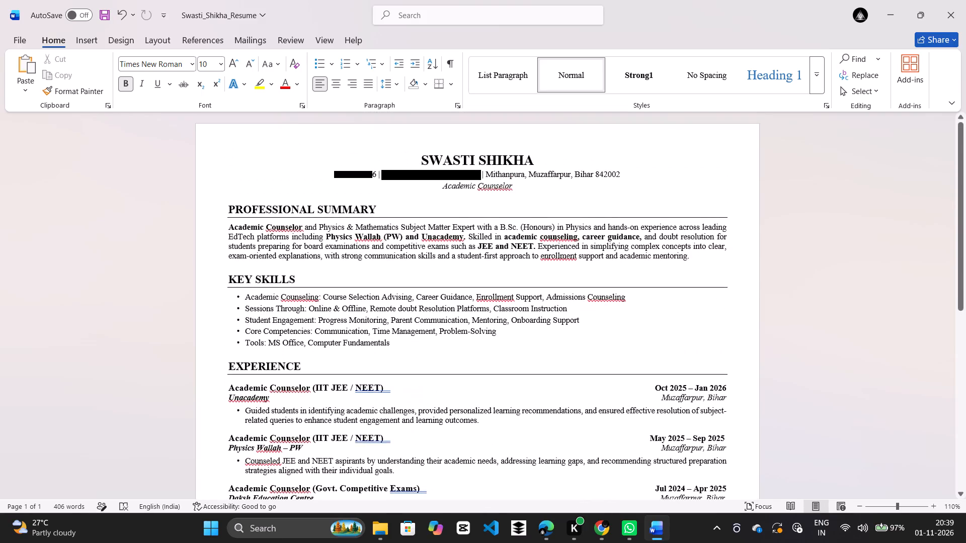
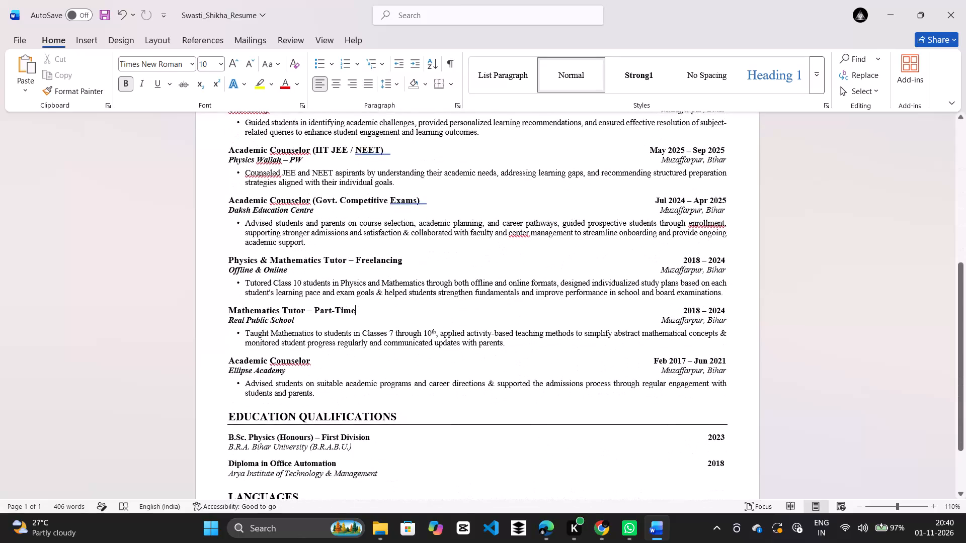
Check the finished resume from the header to the languages section, including its full-page layout in the print preview.
scroll(388, 276, "down", 8)
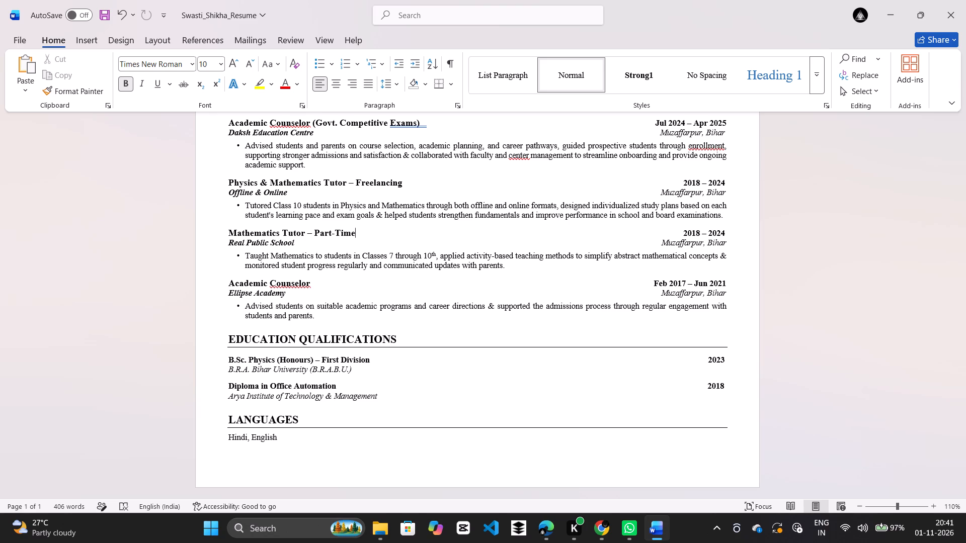
scroll(388, 276, "down", 8)
scroll(388, 276, "up", 17)
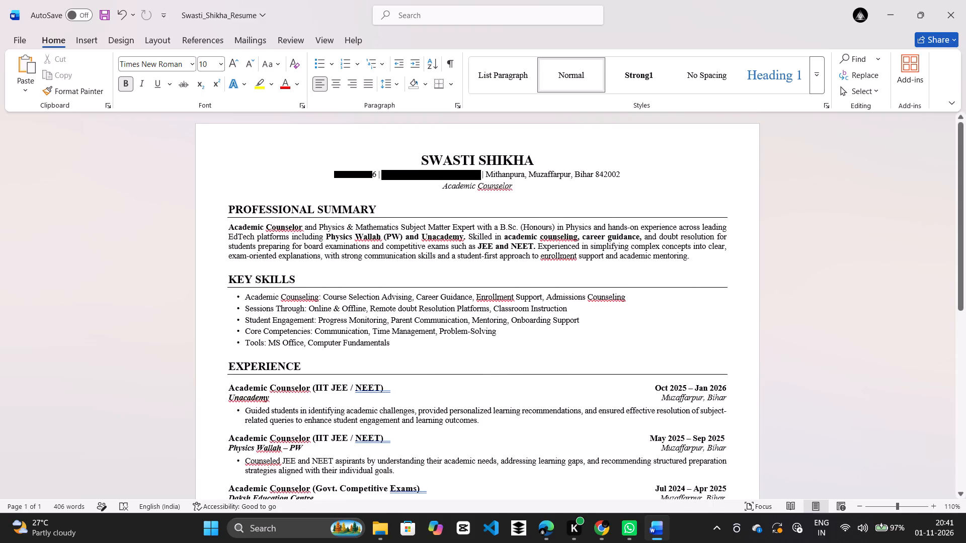
scroll(388, 276, "down", 4)
scroll(388, 276, "up", 9)
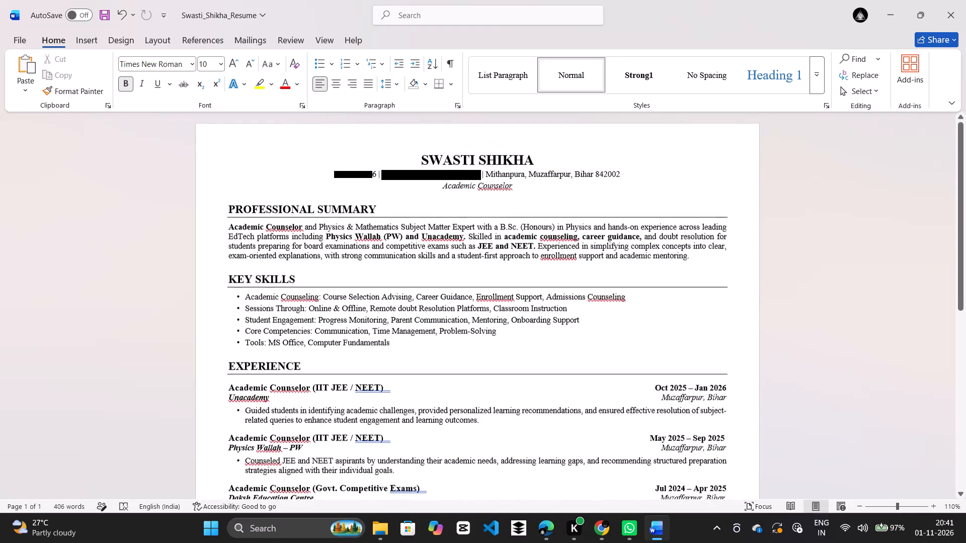
scroll(388, 276, "up", 6)
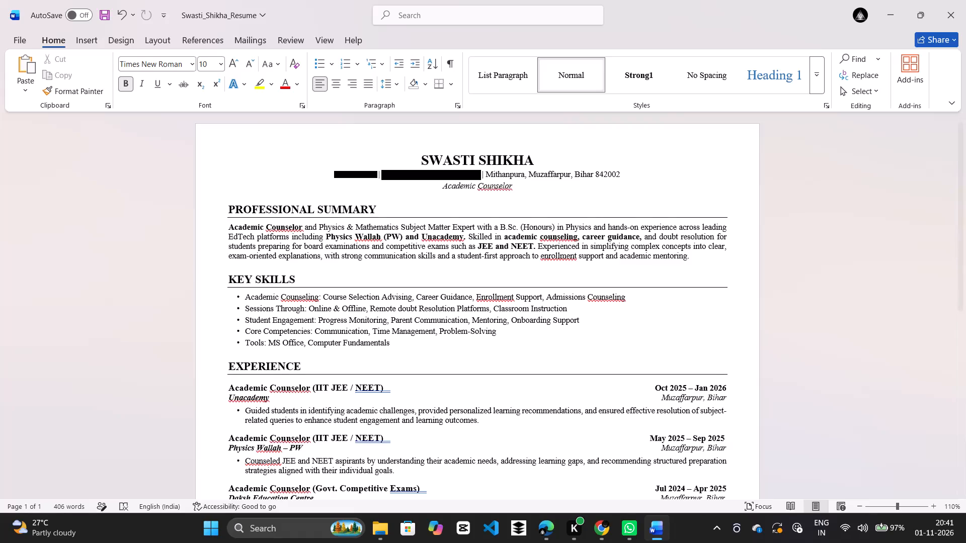
key("ctrl+p")
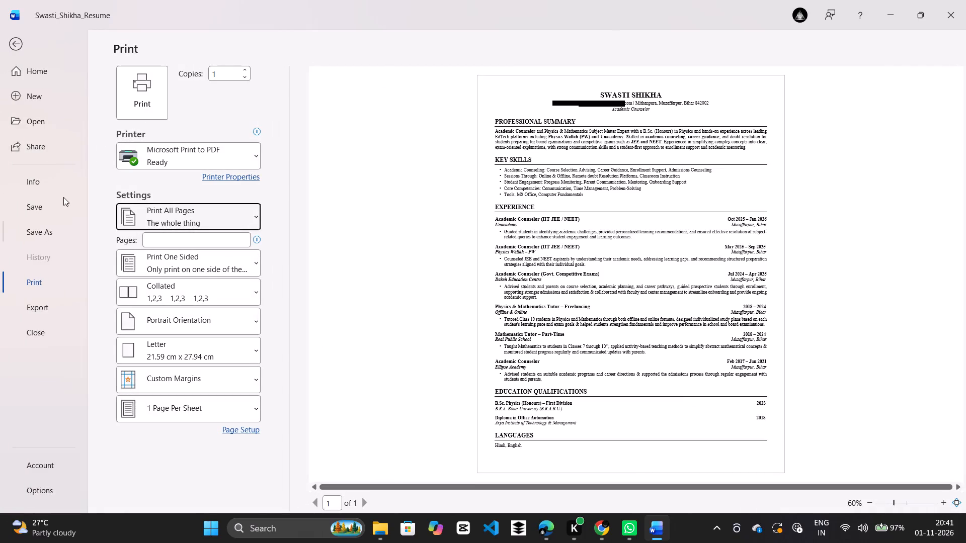
Save a copy of the resume as a Word document in the Downloads folder, appending _01_11_2026 to the existing file name.
left_click(56, 231)
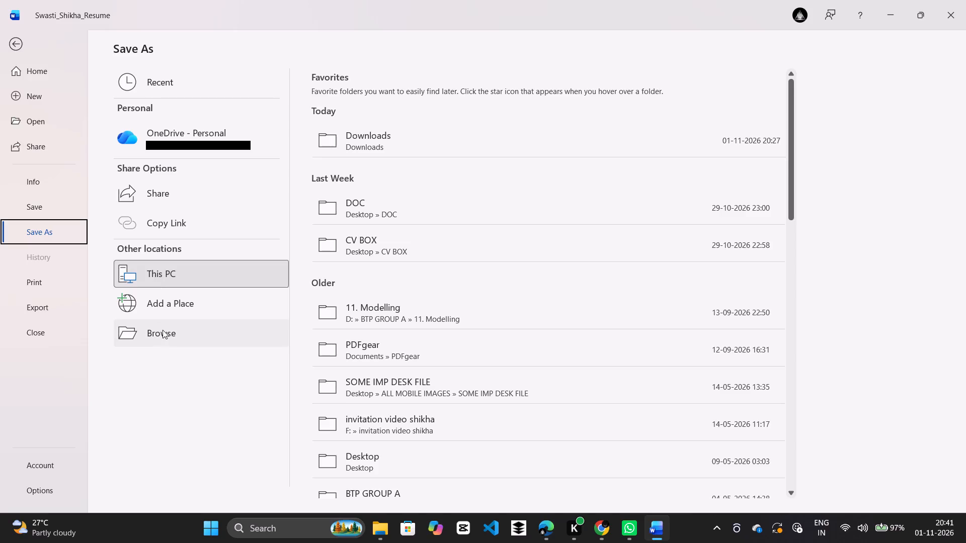
left_click(364, 140)
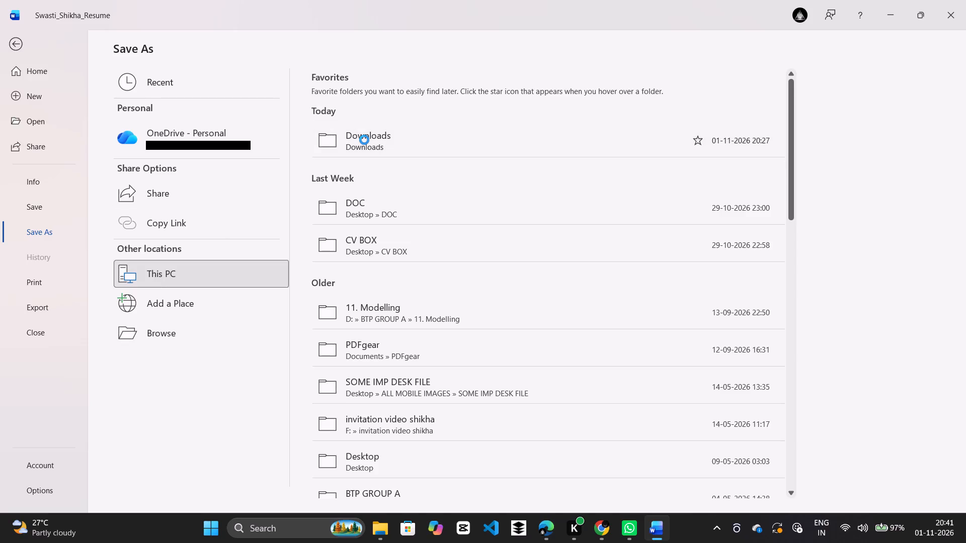
left_click(211, 211)
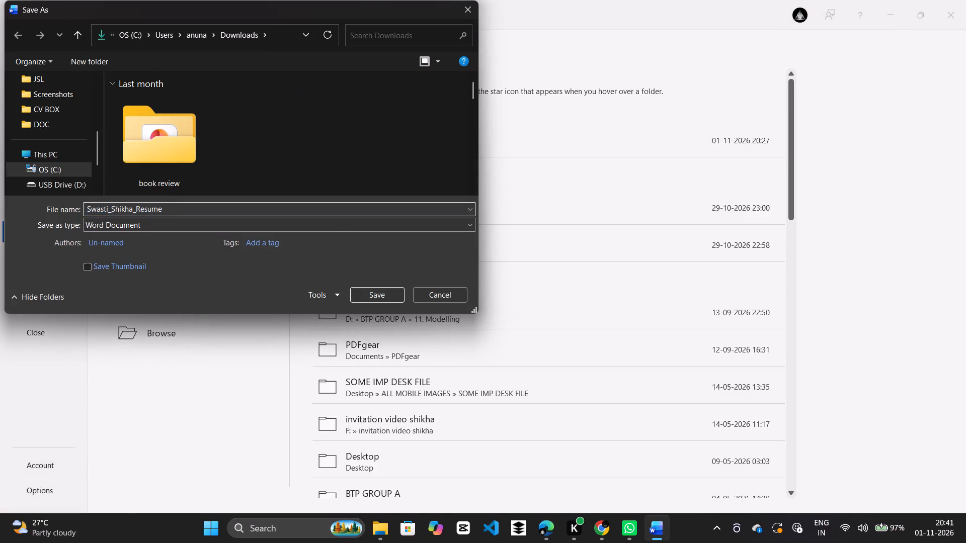
left_click(211, 211)
key("shift+underscore")
type("01")
type("_11")
key("shift+underscore")
type("2026")
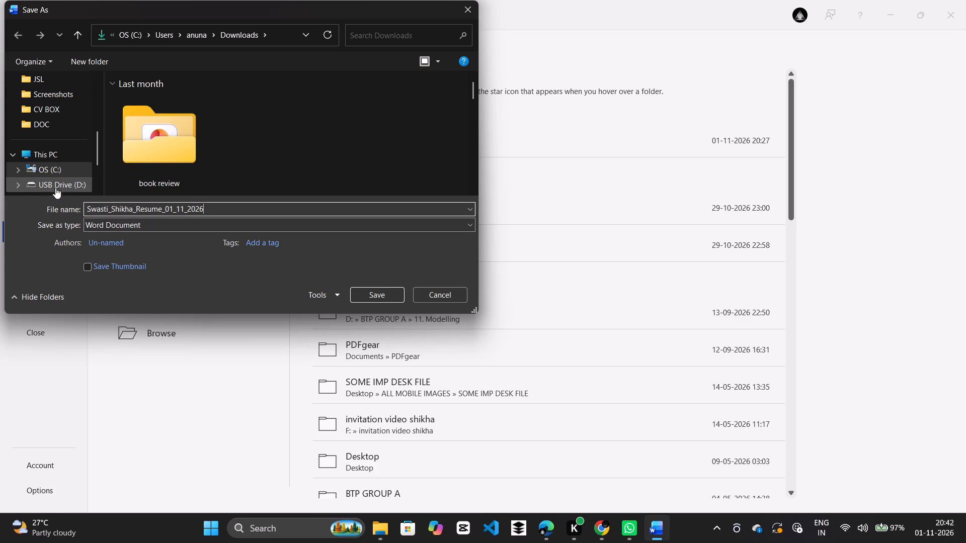
scroll(55, 186, "down", 1)
scroll(42, 129, "up", 5)
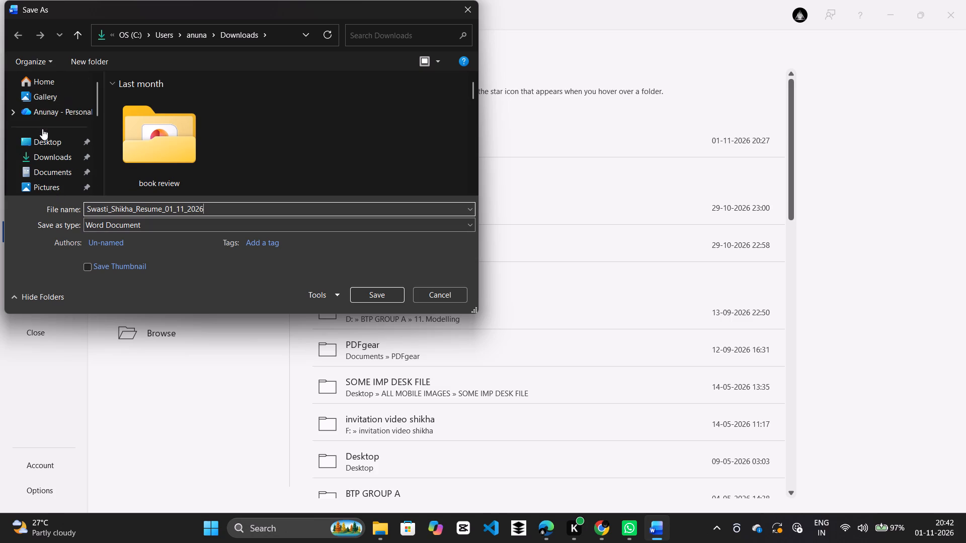
left_click(49, 156)
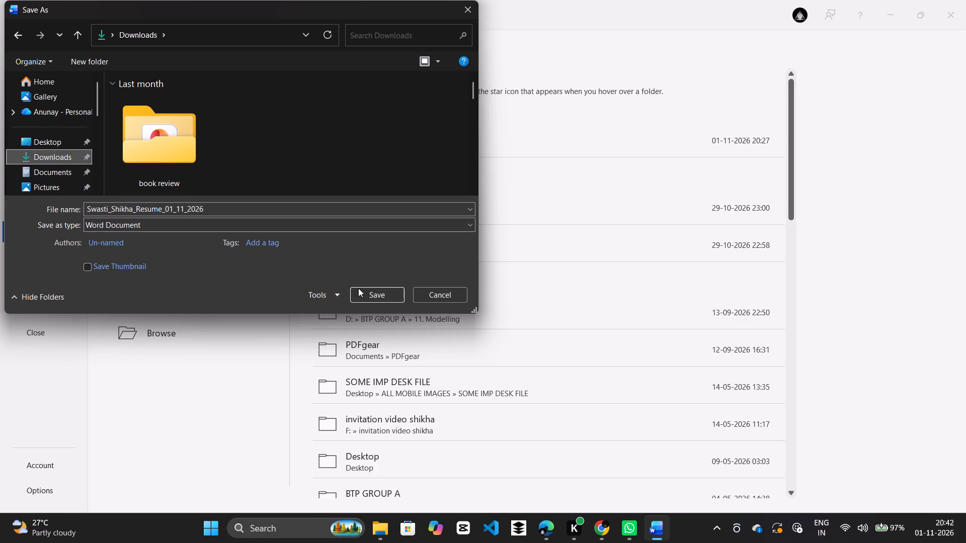
left_click(370, 293)
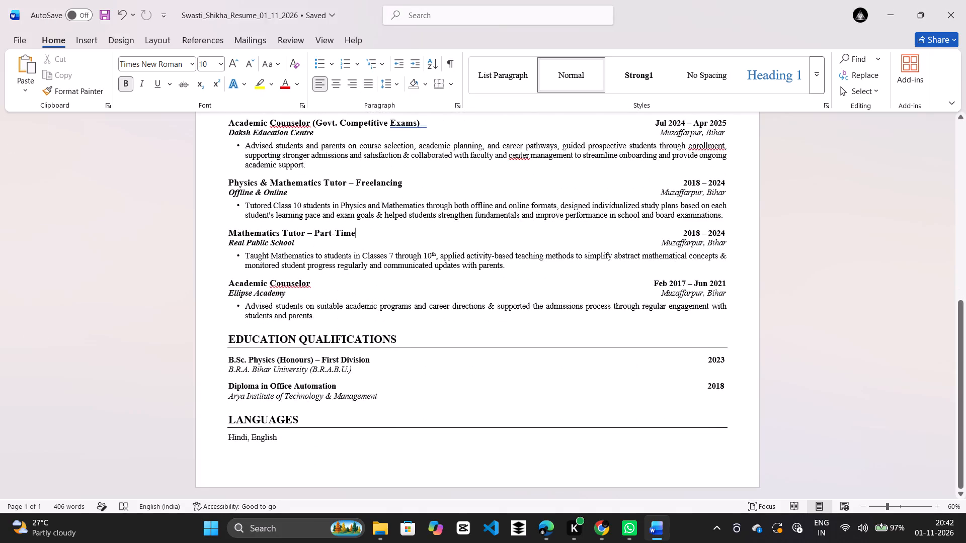
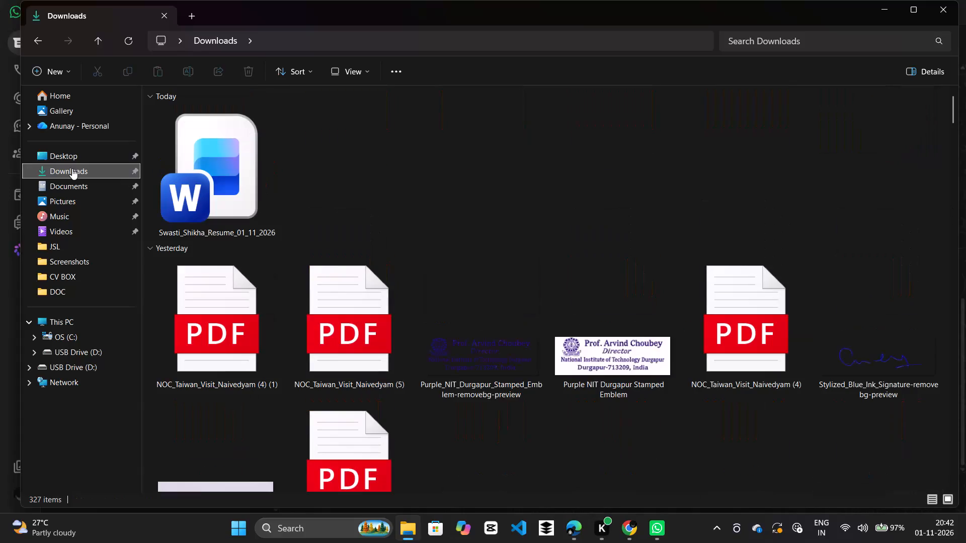
Open the resume copy dated 01_11_2026 from the Downloads folder in Word and check its full-page layout in the print preview.
scroll(244, 223, "up", 3)
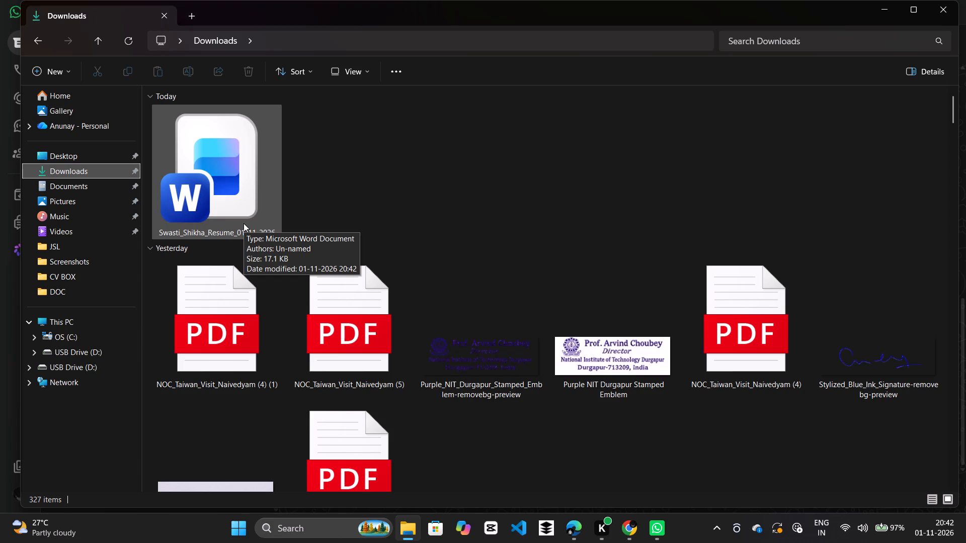
scroll(244, 223, "down", 1)
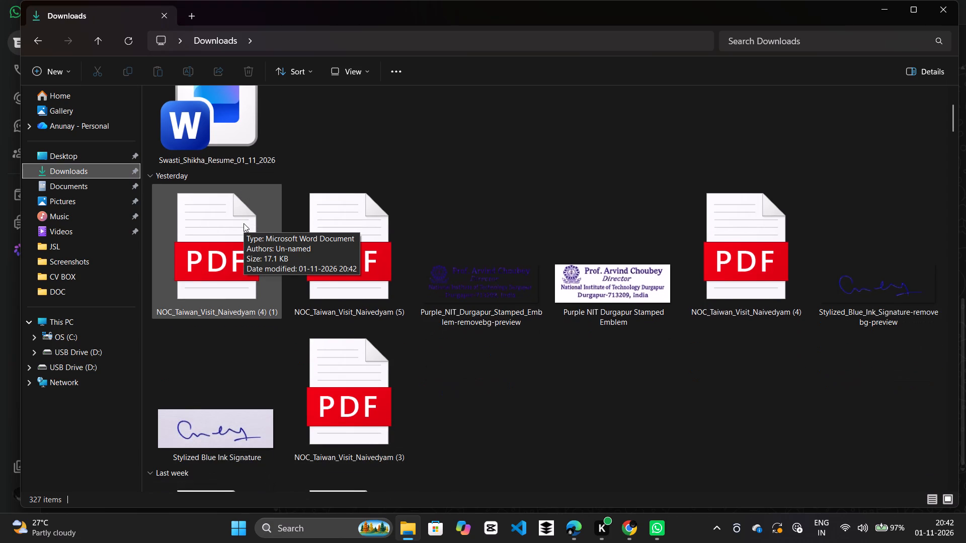
scroll(244, 223, "down", 2)
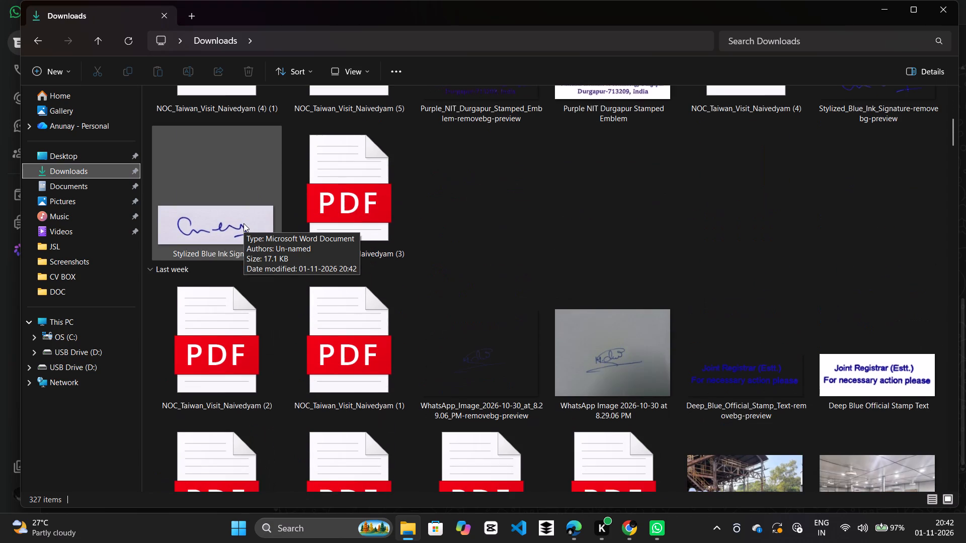
scroll(244, 223, "up", 7)
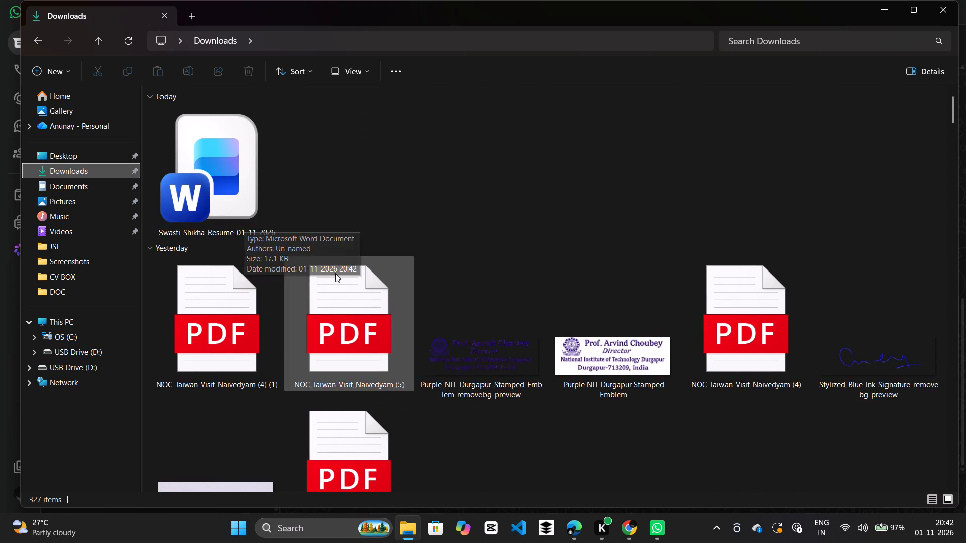
double_click(253, 189)
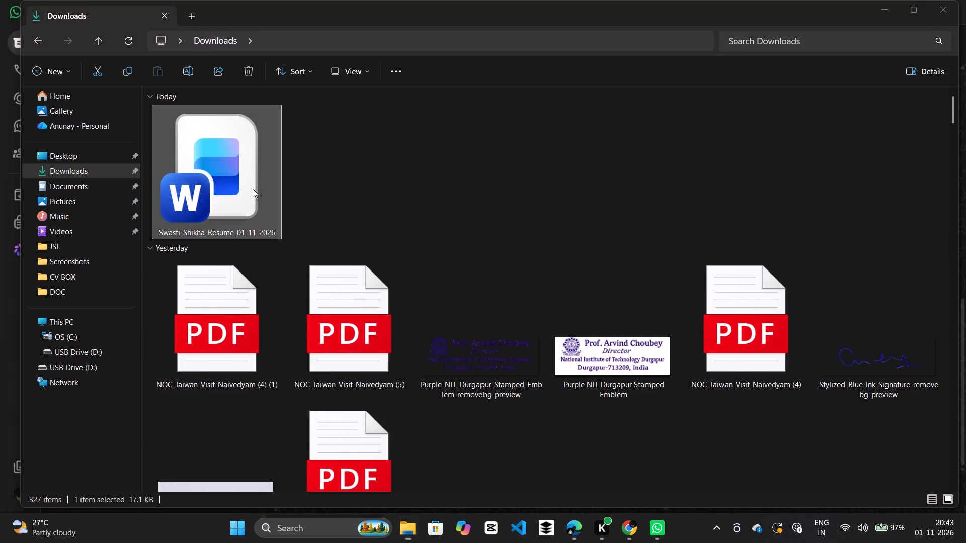
scroll(253, 189, "down", 2)
scroll(253, 189, "up", 6)
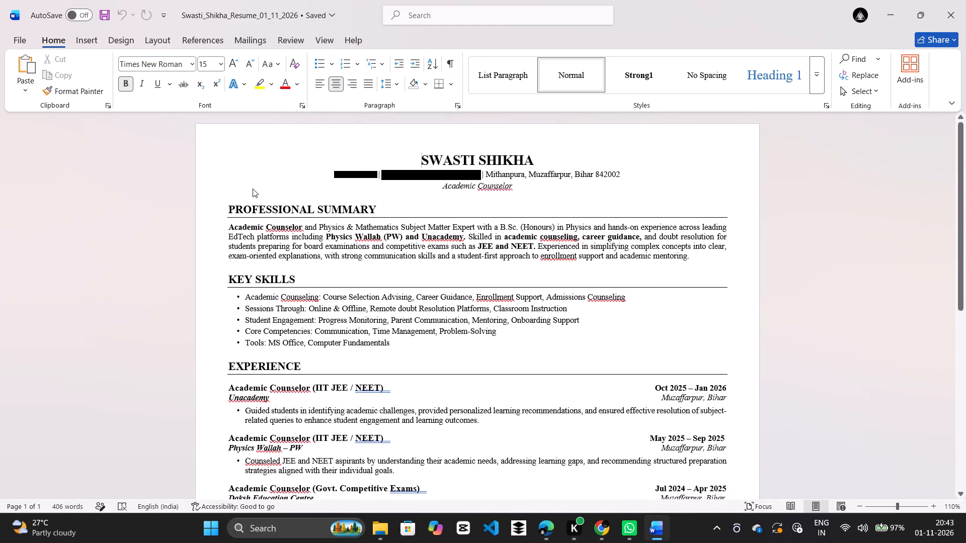
key("ctrl+p")
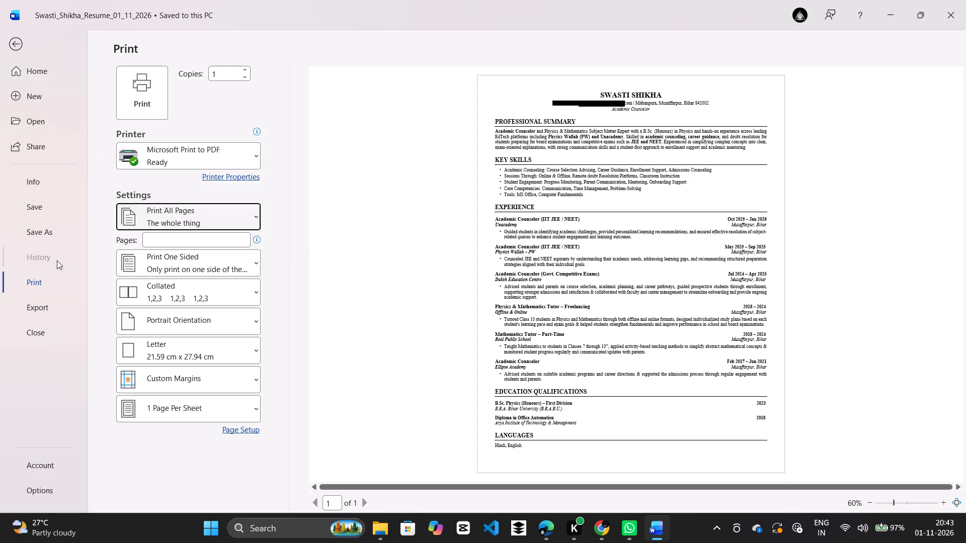
Save the resume as a PDF in the Downloads folder under the same dated file name, and minimize the PDF viewer that opens.
left_click(46, 232)
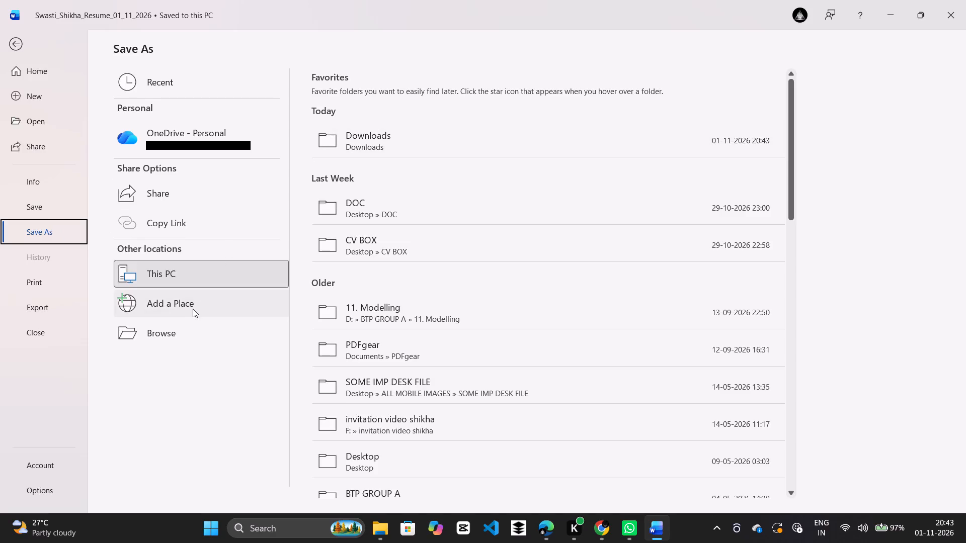
left_click(176, 336)
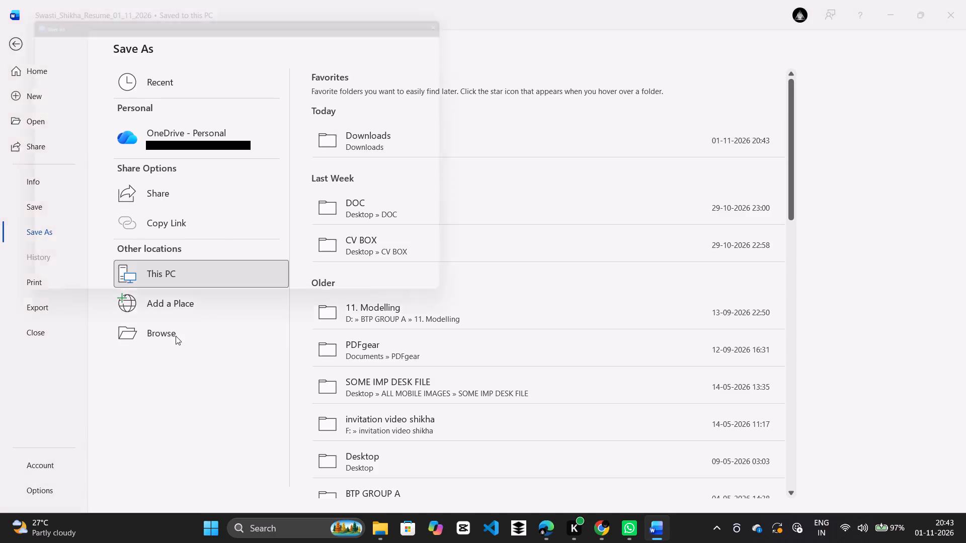
left_click(143, 226)
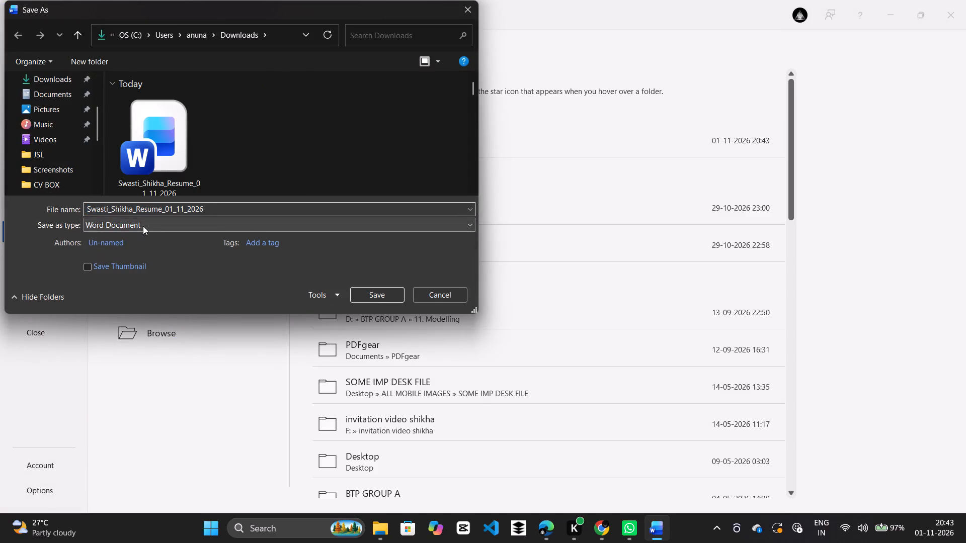
left_click(119, 302)
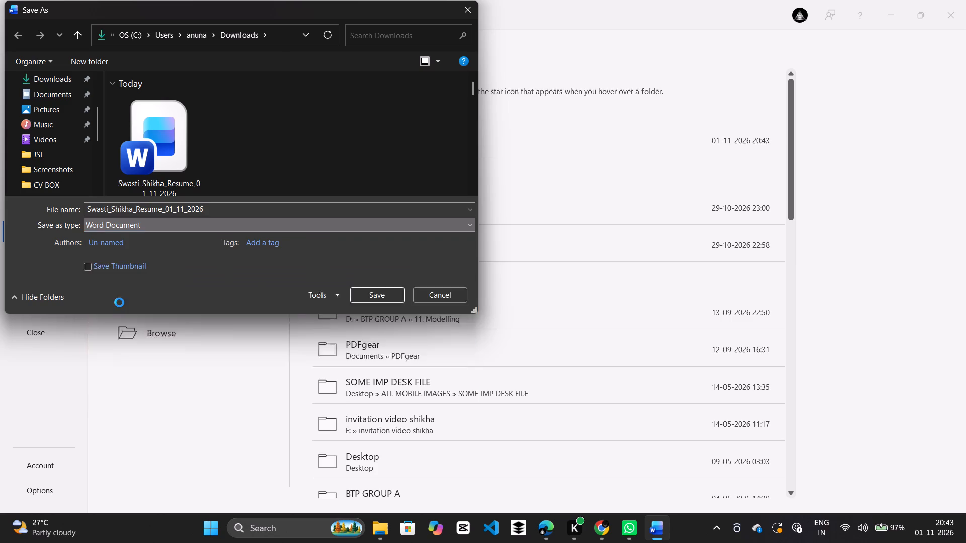
scroll(55, 153, "up", 2)
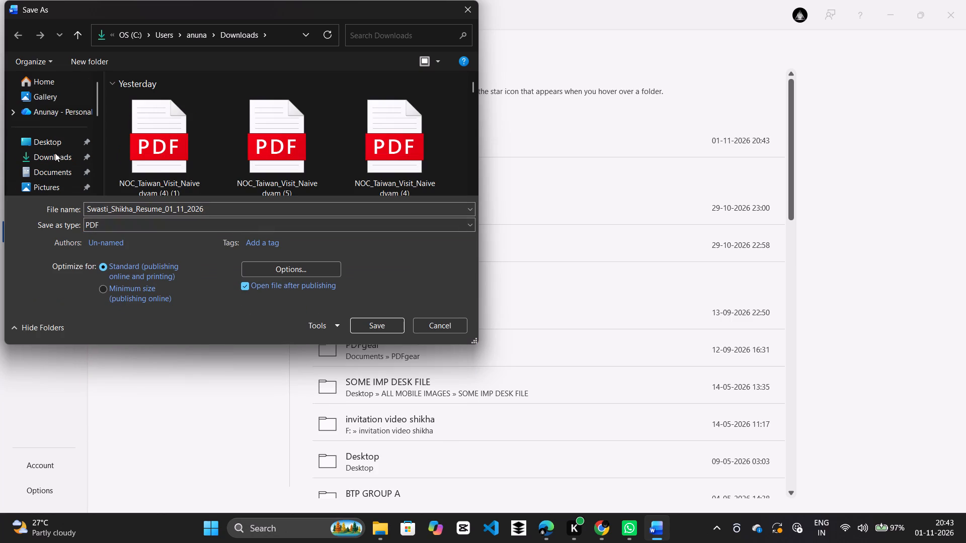
scroll(55, 153, "up", 4)
left_click(50, 156)
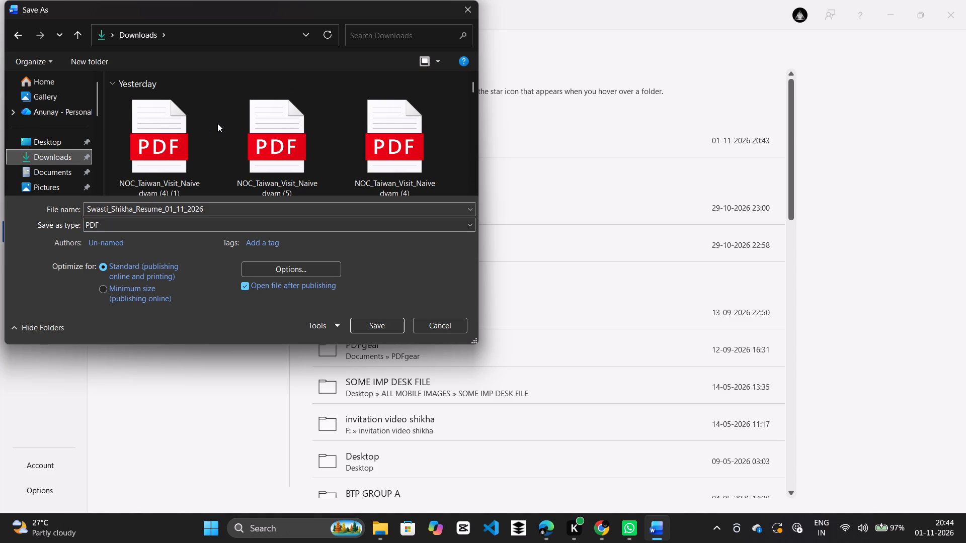
scroll(57, 131, "down", 3)
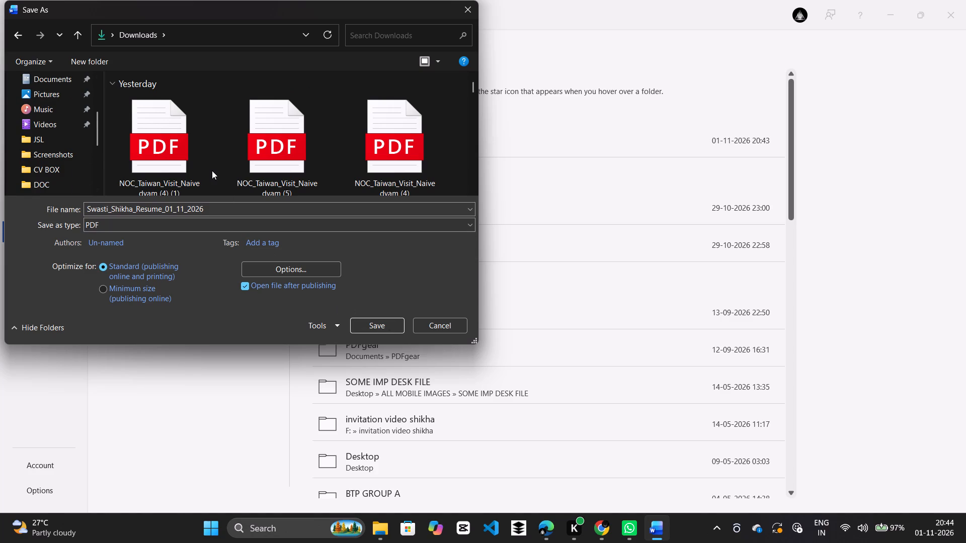
left_click(377, 323)
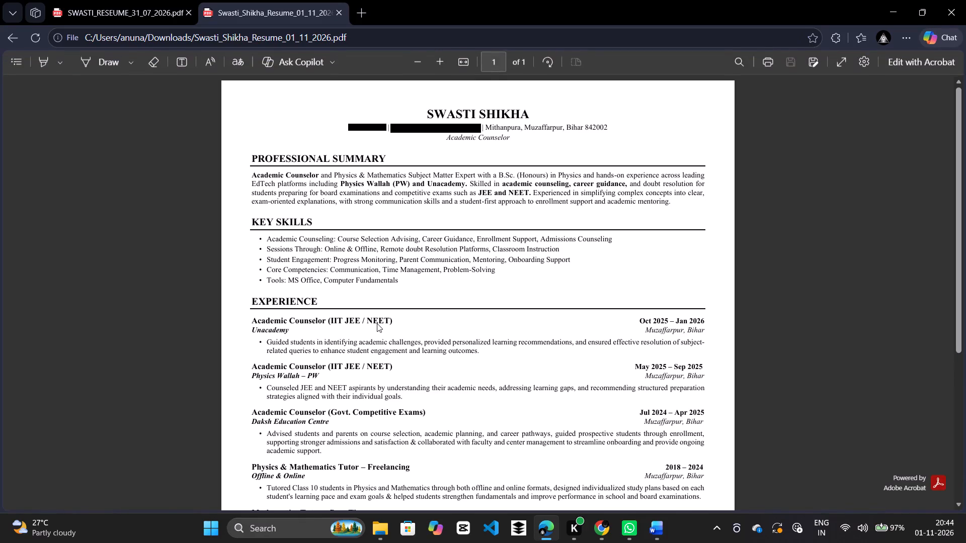
left_click(881, 0)
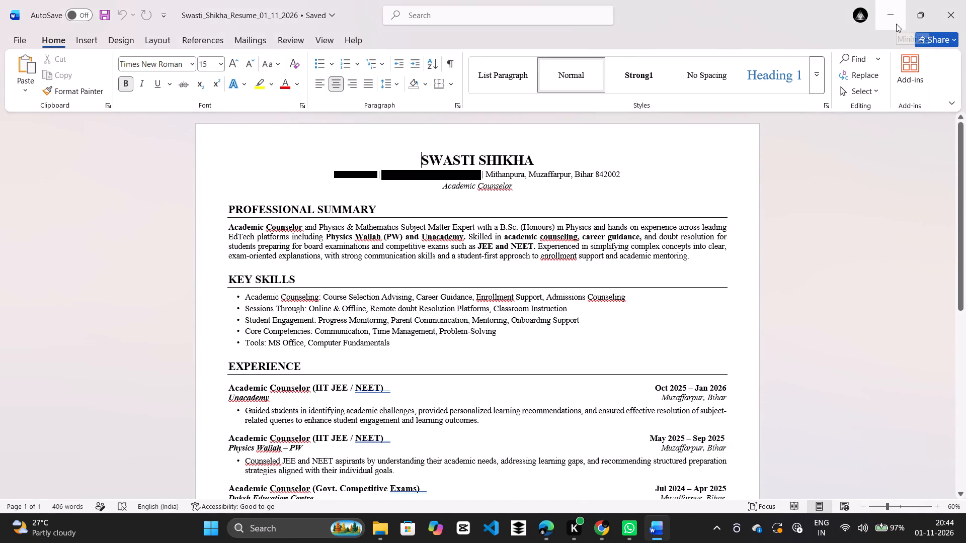
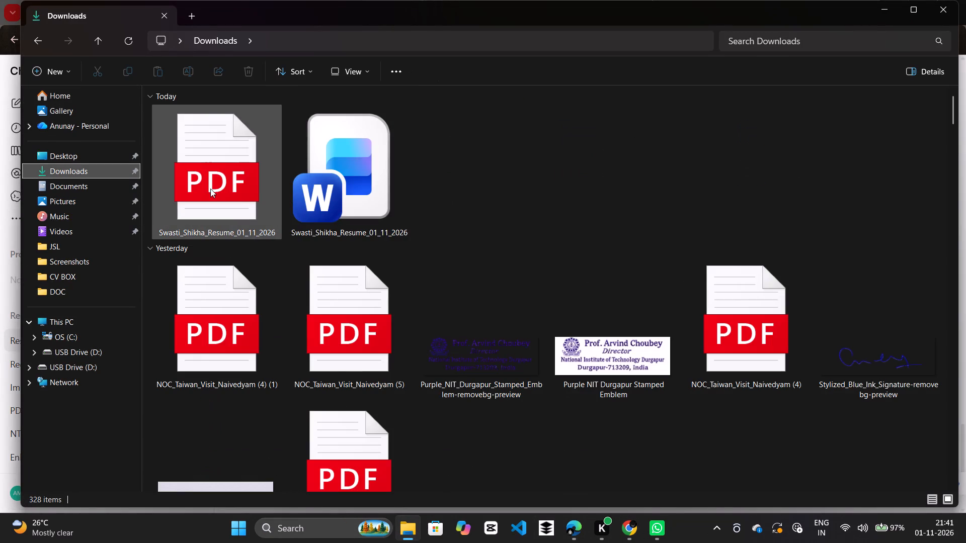
double_click(363, 165)
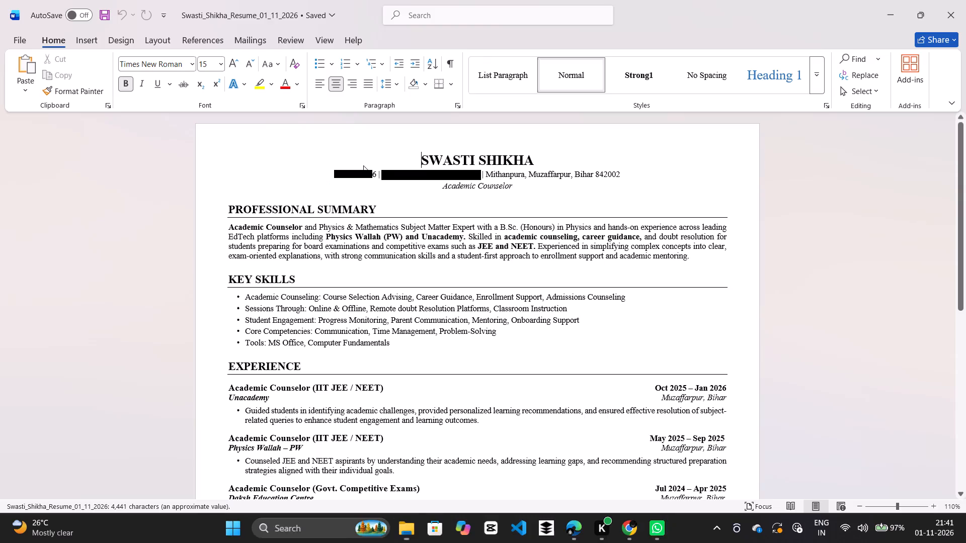
scroll(363, 165, "down", 1)
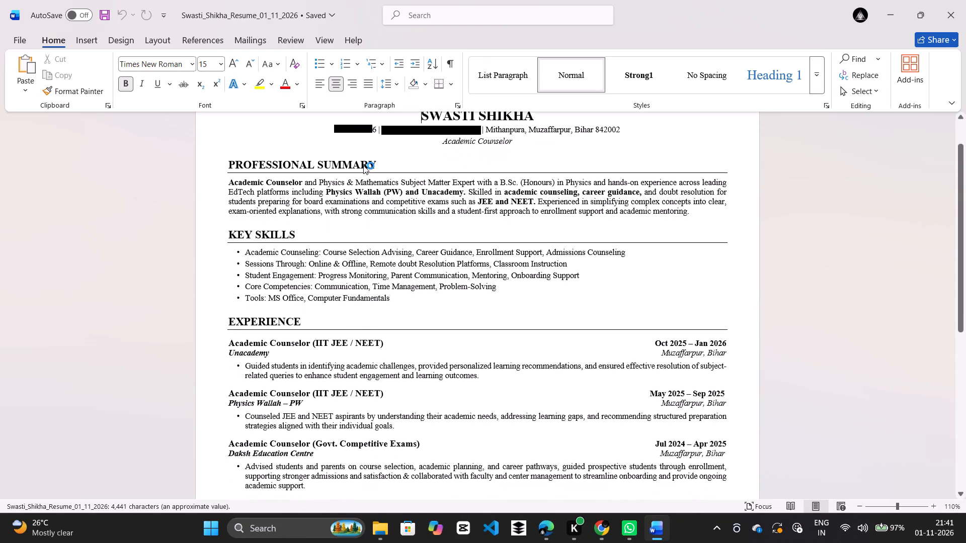
scroll(363, 165, "down", 1)
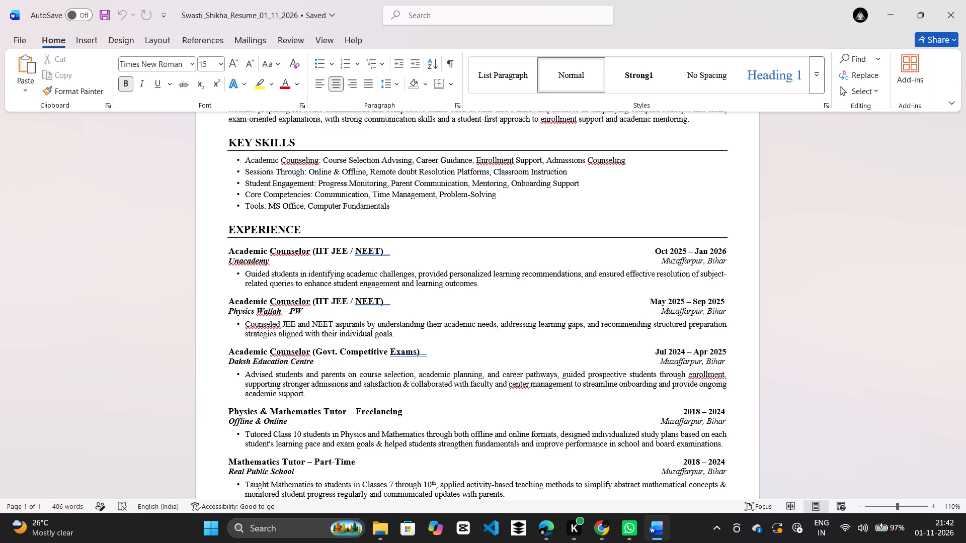
Delete the Core Competencies bullet from Key Skills, closing up the empty line it leaves.
left_click_drag(500, 198, 230, 203)
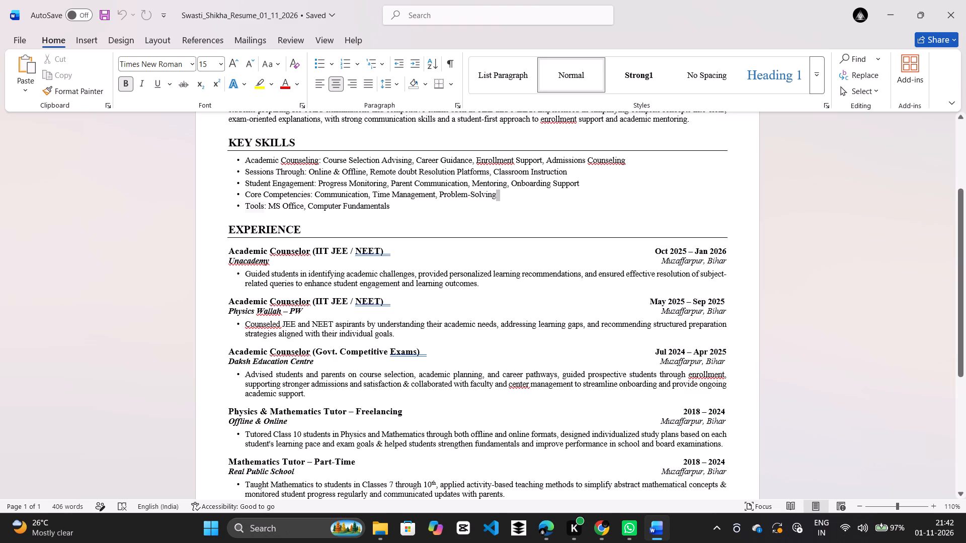
left_click_drag(230, 203, 231, 198)
key("BackSpace")
key("BackSpace")
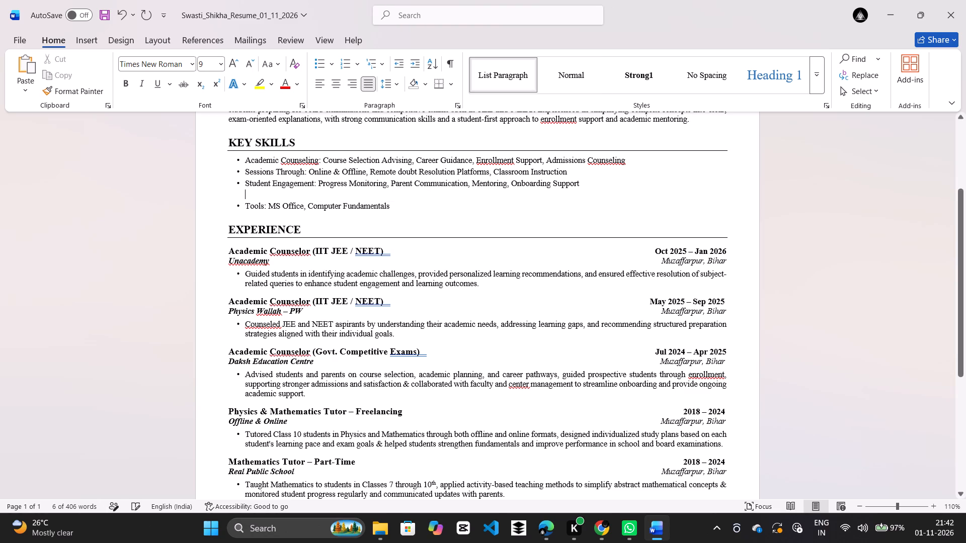
key("BackSpace")
key("BackSpace")
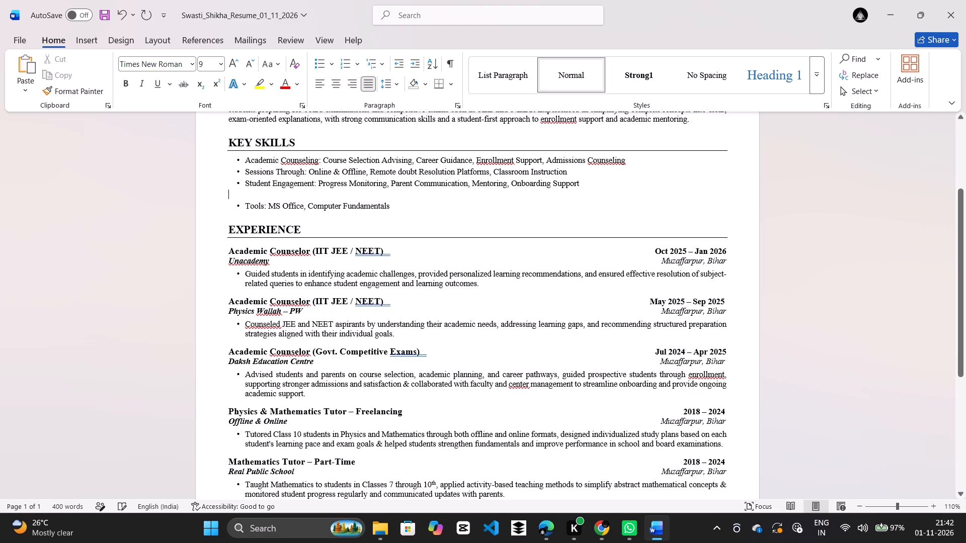
key("BackSpace")
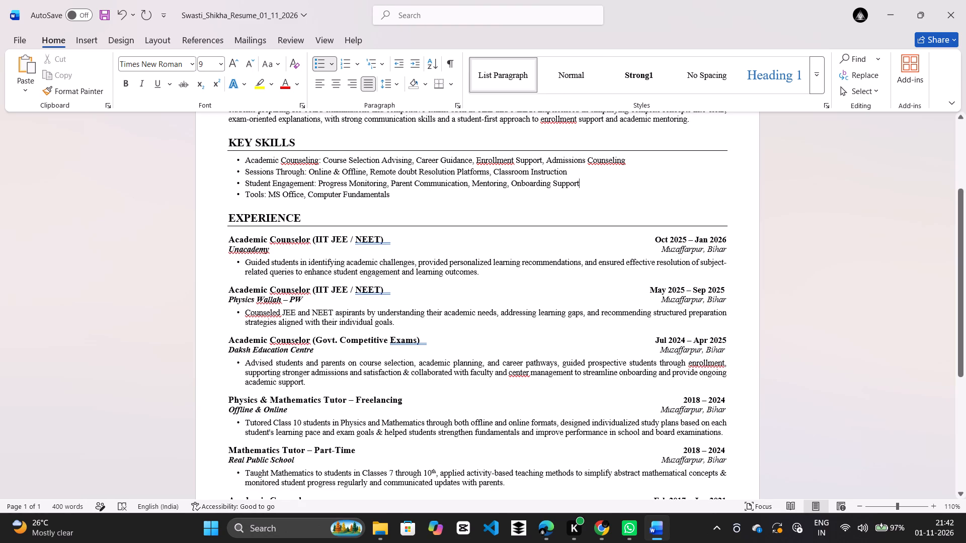
Delete the Sessions Through bullet from Key Skills, undoing the extra deletions that strip the Student Engagement line's bullet and indent.
left_click_drag(583, 169, 206, 173)
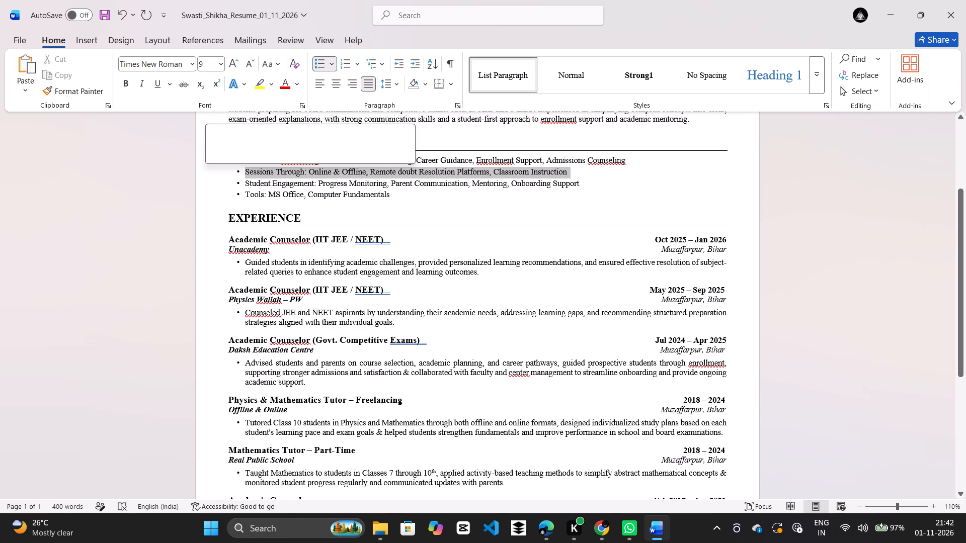
key("BackSpace")
key("BackSpace")
key("BackSpace")
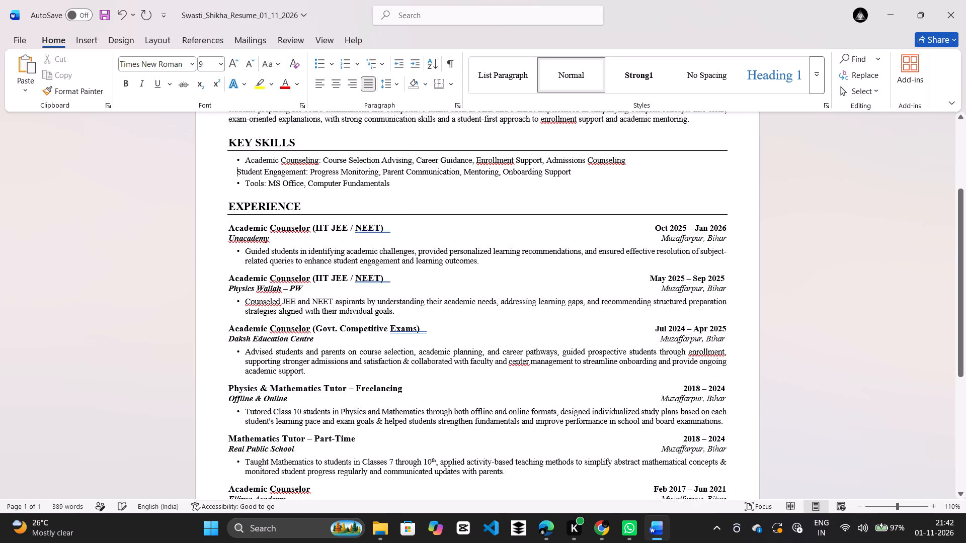
key("BackSpace")
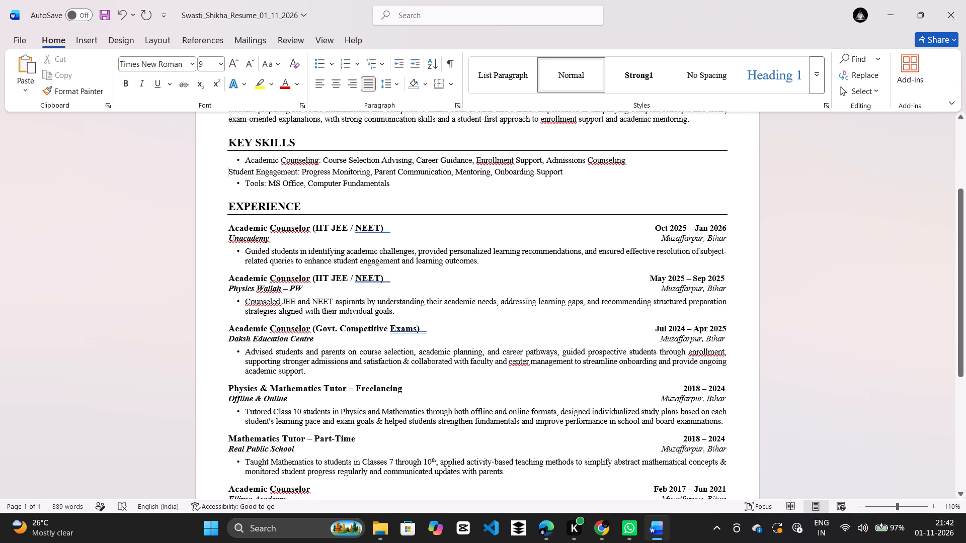
key("ctrl+z")
key("ctrl+z")
key("ctrl+z")
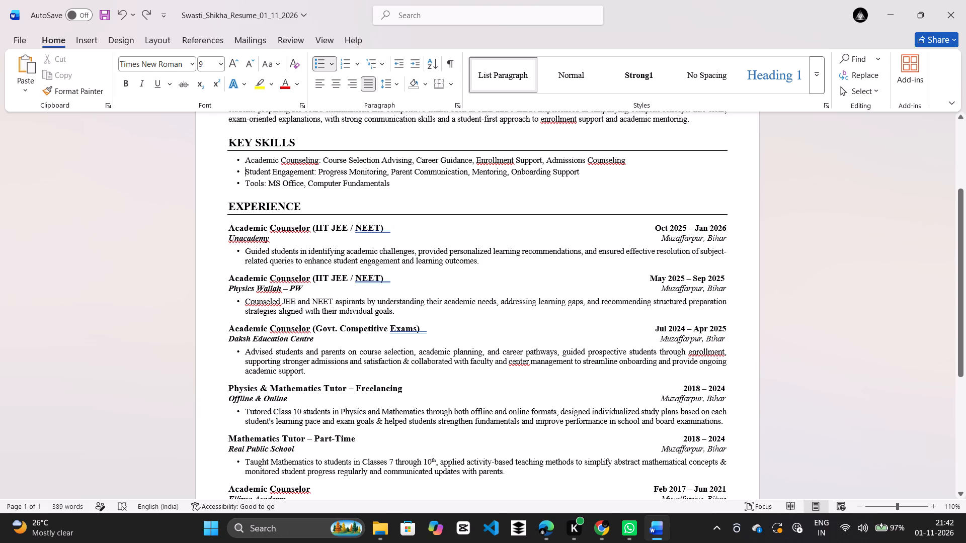
Paste the copied Admission & Revenue Performance heading, table and note below the Physics Wallah counselor description.
scroll(370, 215, "down", 1)
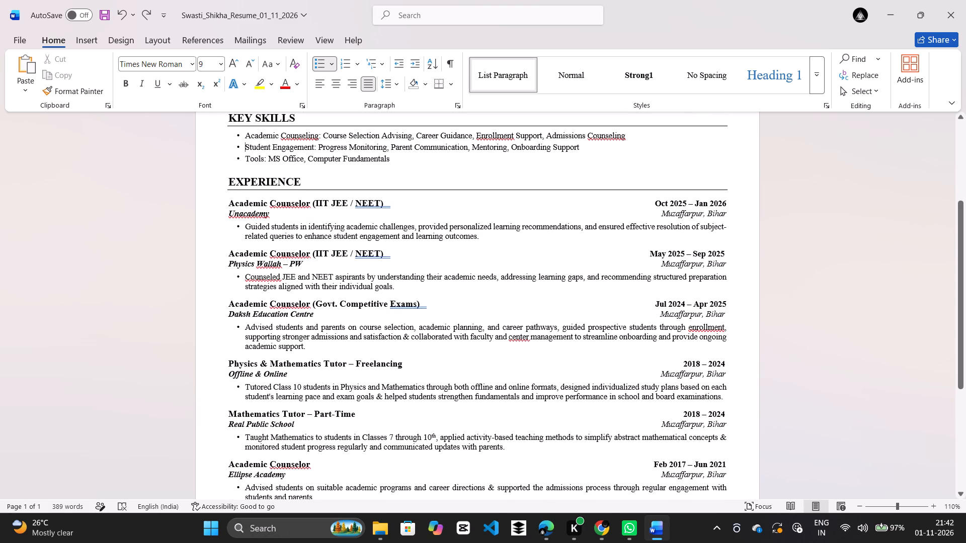
left_click(406, 287)
key("Return")
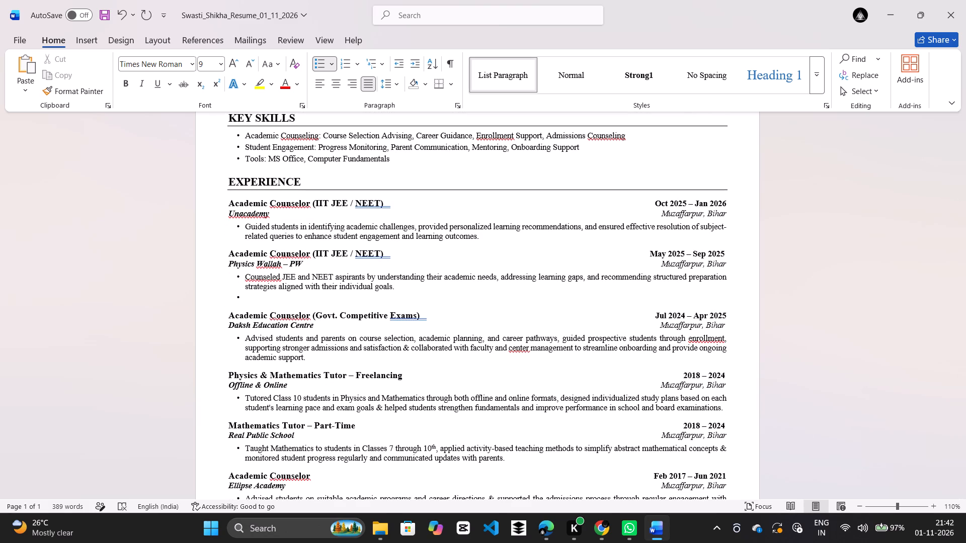
key("BackSpace")
key("ctrl+v")
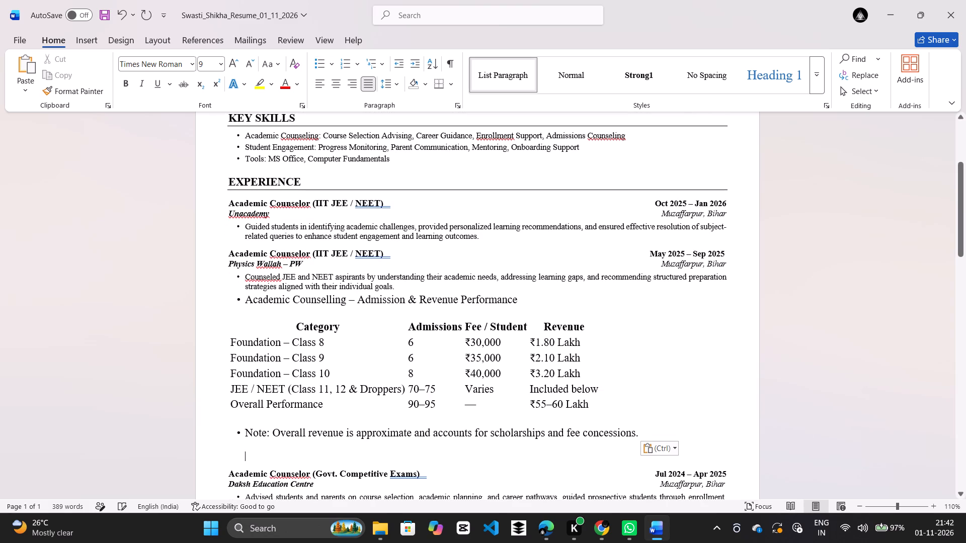
Apply the Grid Table 6 Colorful style in its black and grey variant to the pasted performance table.
scroll(406, 287, "down", 1)
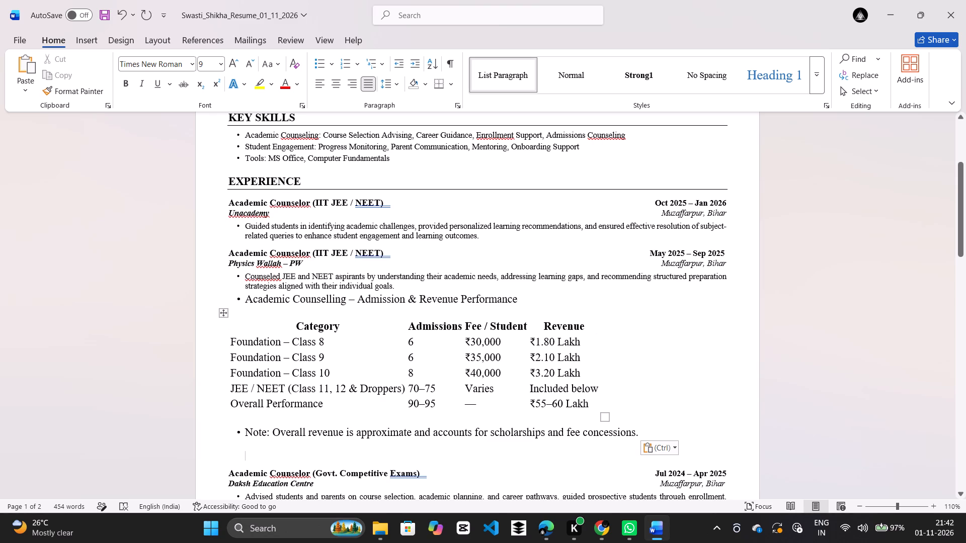
left_click(223, 314)
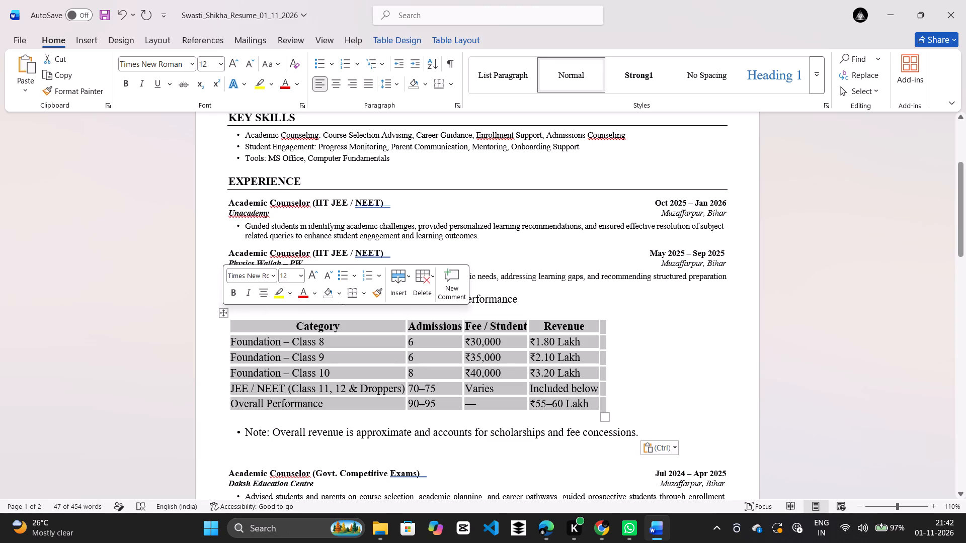
left_click(439, 36)
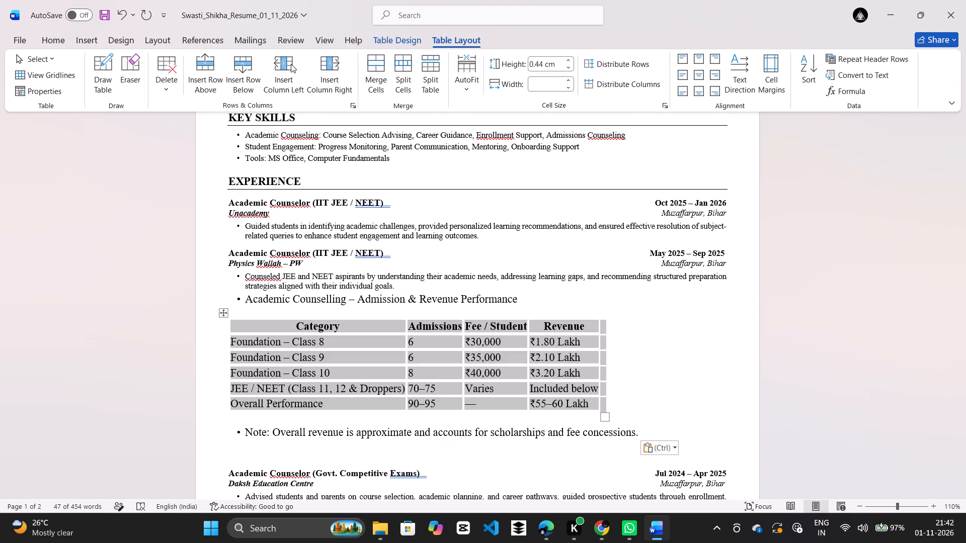
left_click(384, 42)
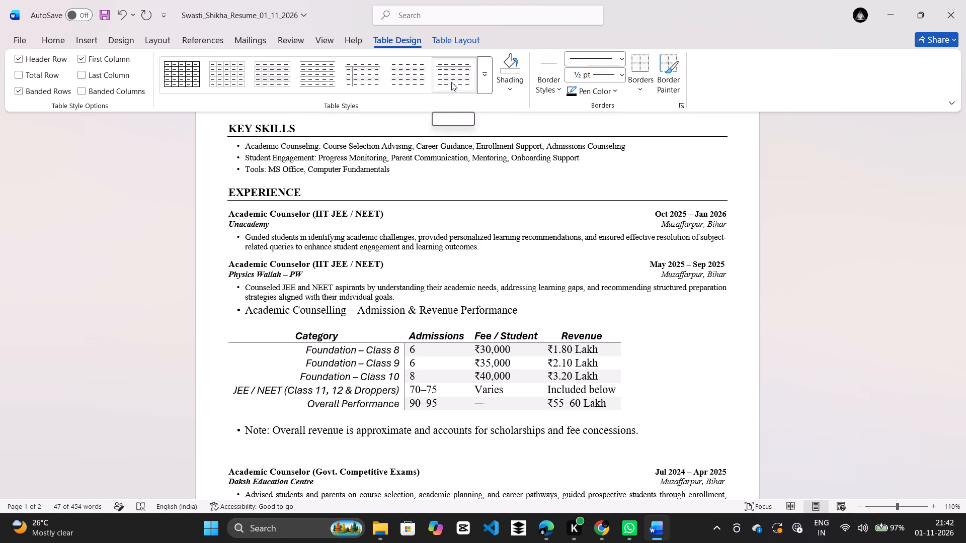
left_click(490, 80)
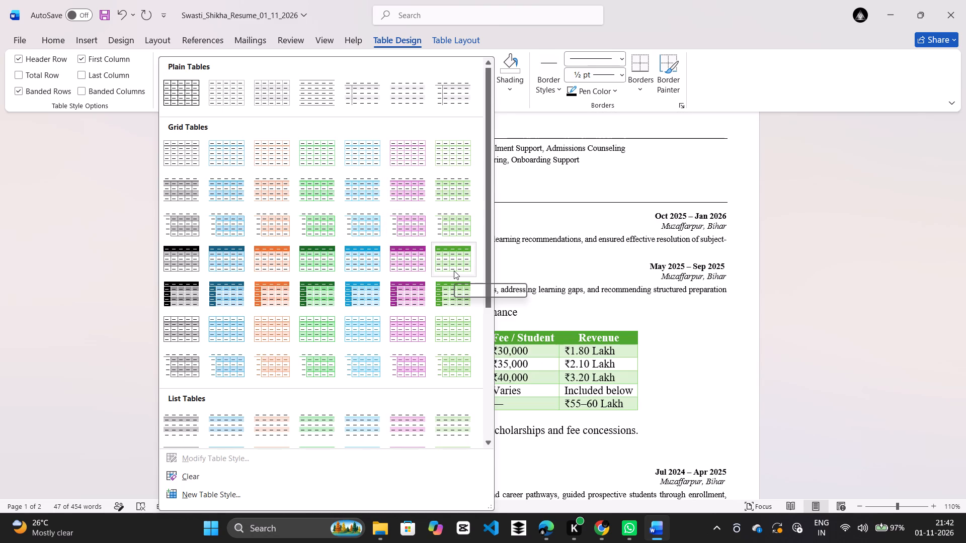
left_click(188, 325)
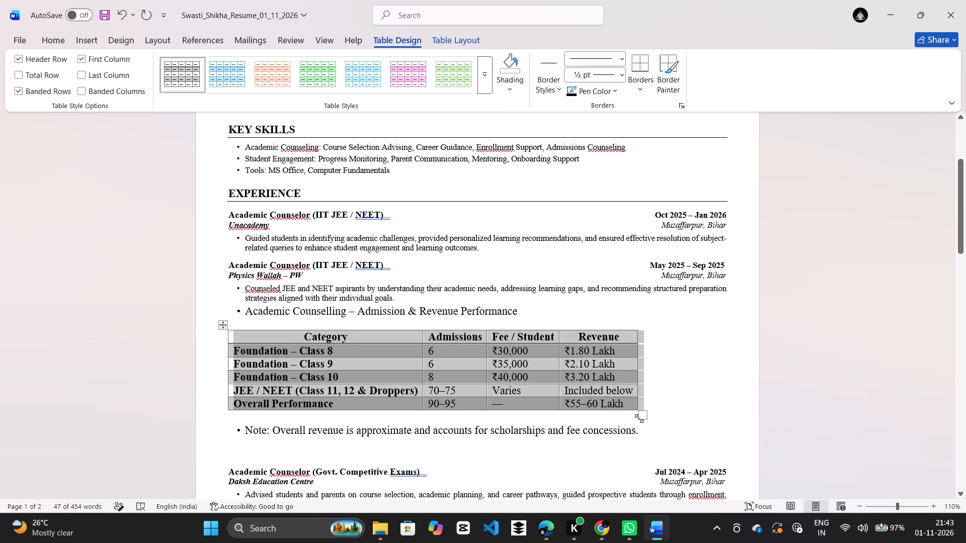
Widen the performance table to roughly the full text width of the resume.
left_click_drag(639, 418, 743, 398)
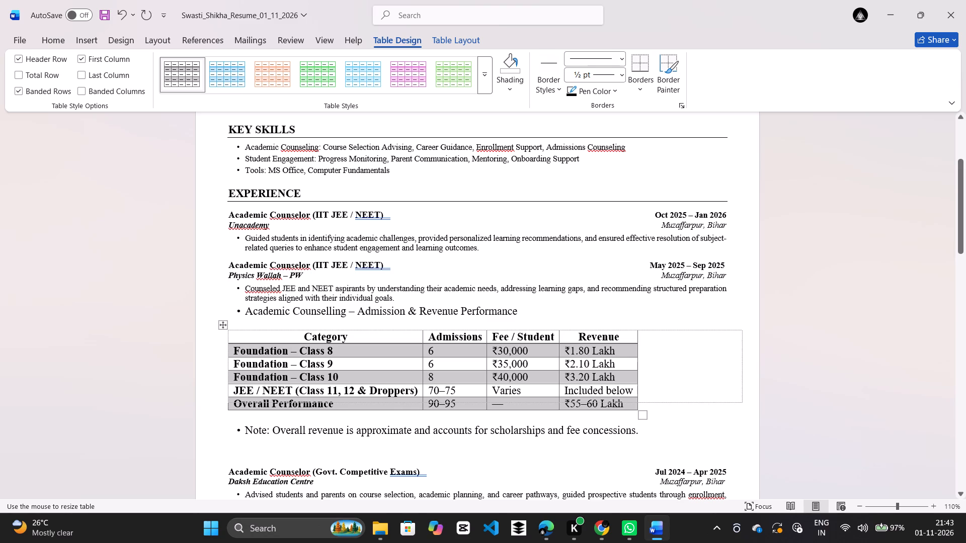
left_click_drag(743, 398, 738, 401)
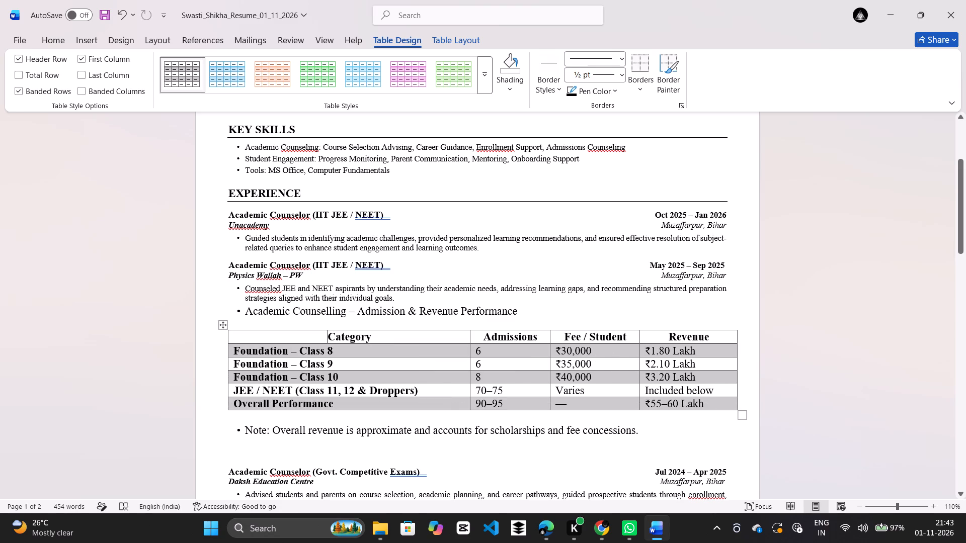
Centre the whole performance table horizontally between the page margins.
left_click(220, 327)
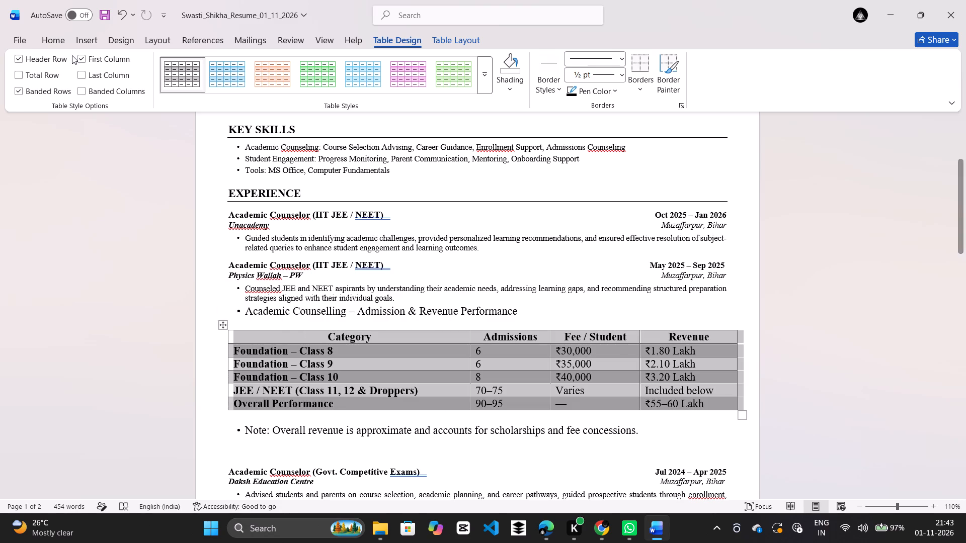
left_click(63, 40)
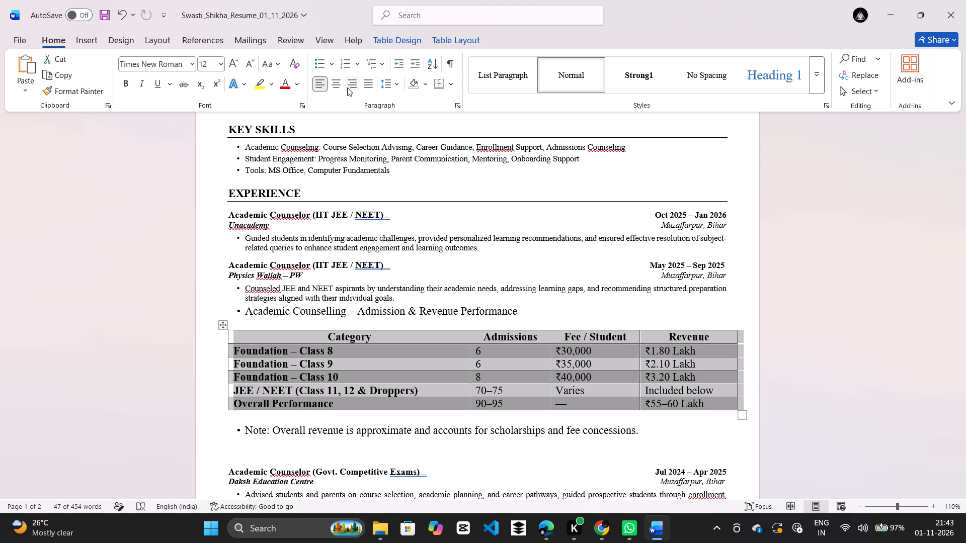
left_click(337, 84)
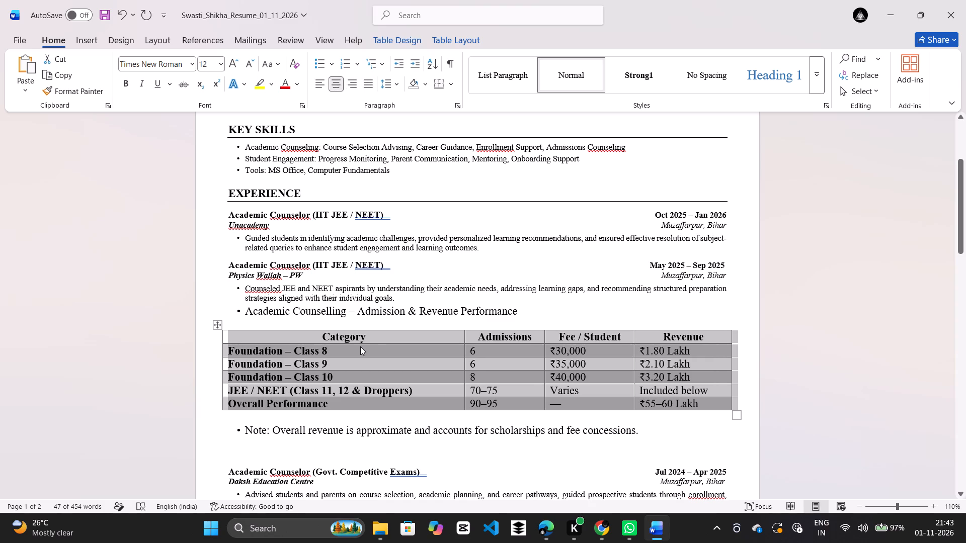
left_click(149, 359)
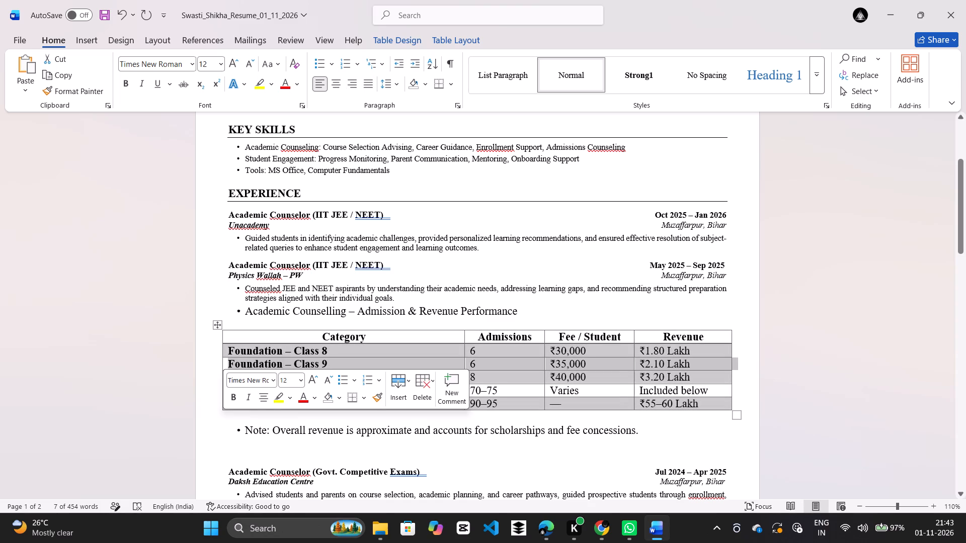
left_click(175, 424)
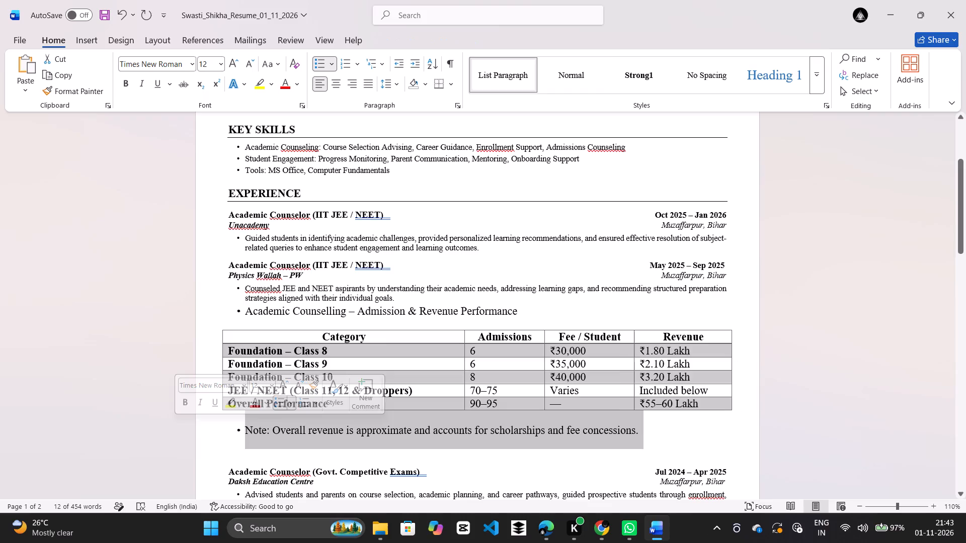
left_click(82, 367)
Set the font size of the performance heading, table and revenue note to 9.
scroll(82, 367, "down", 3)
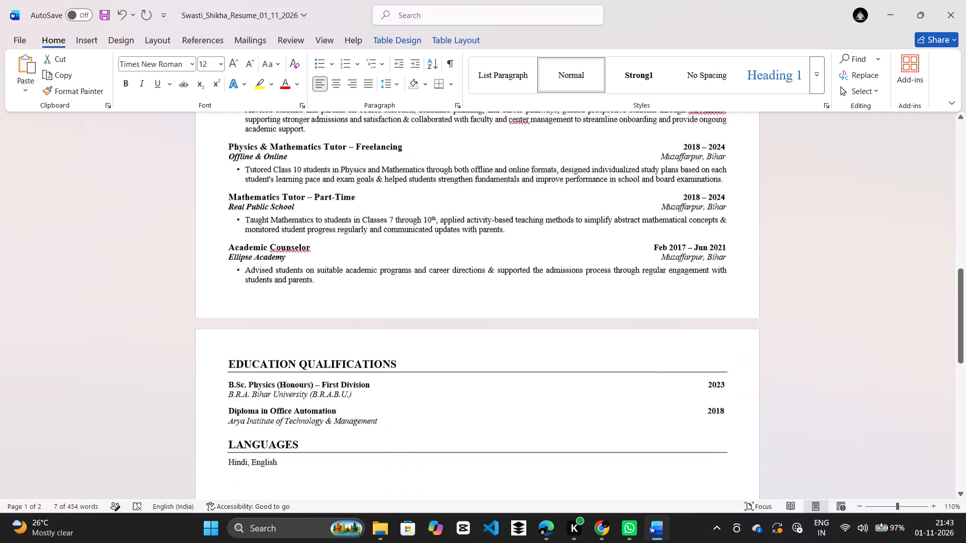
scroll(82, 367, "down", 1)
scroll(82, 367, "up", 5)
scroll(82, 367, "down", 1)
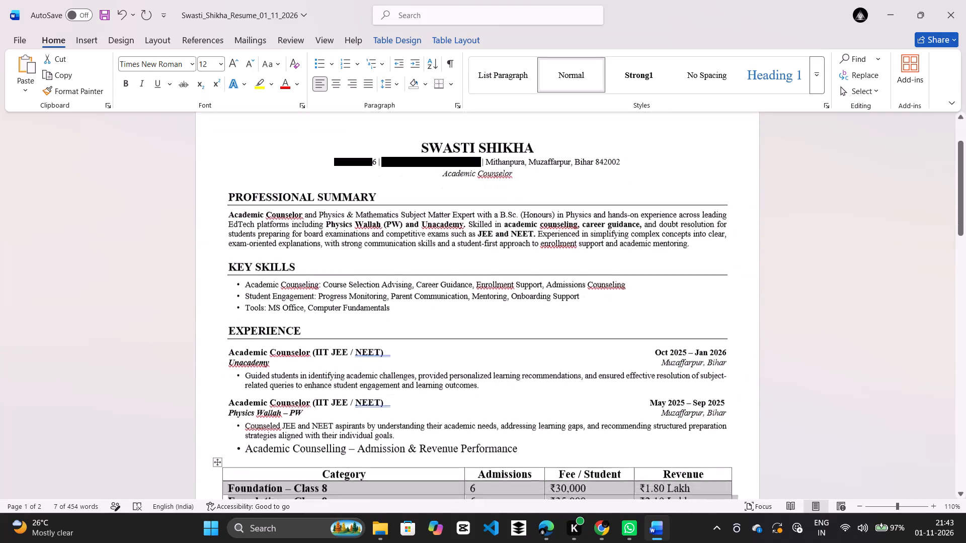
scroll(82, 367, "down", 1)
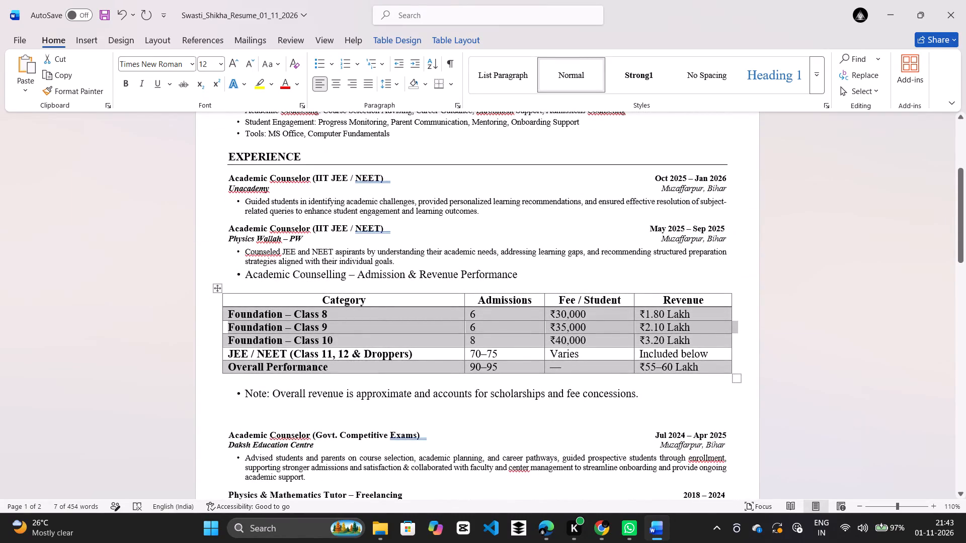
left_click_drag(236, 274, 434, 336)
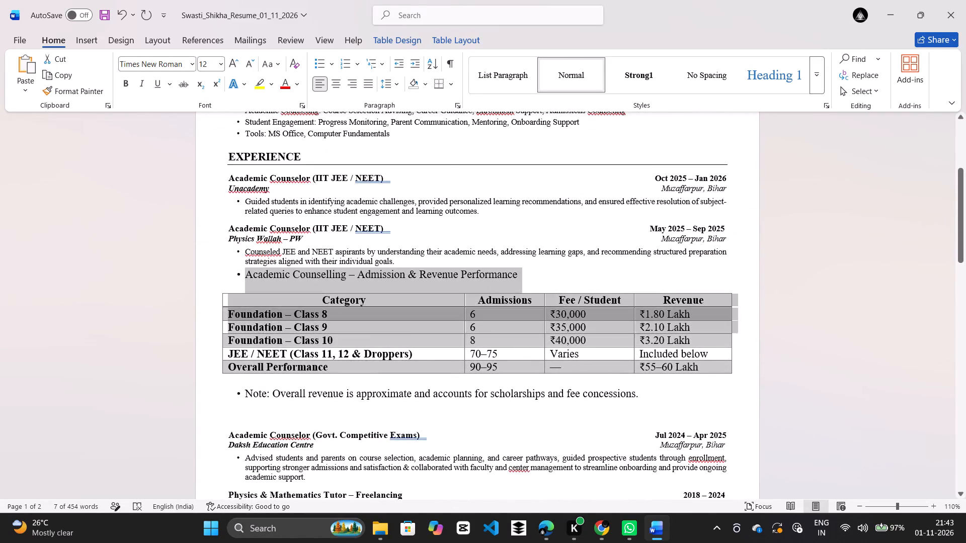
left_click_drag(434, 336, 637, 390)
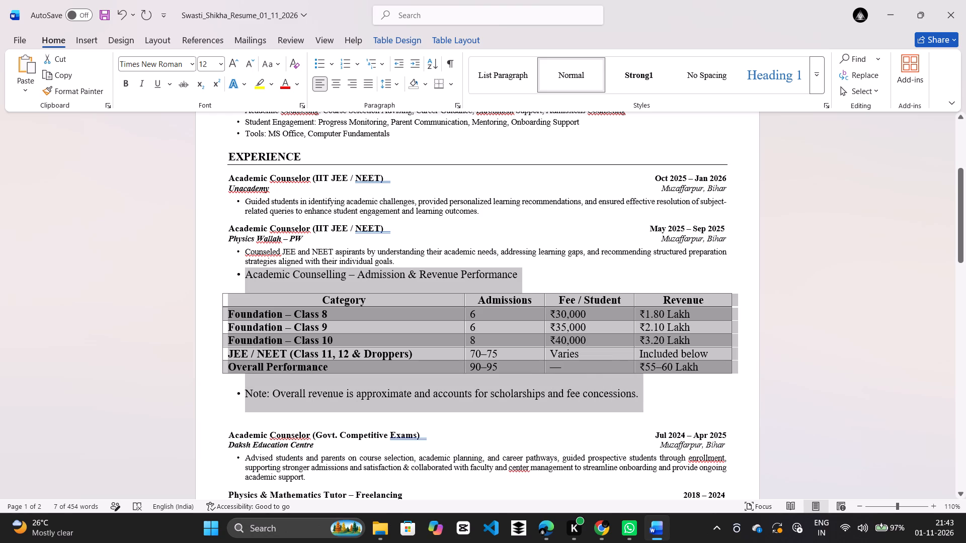
left_click_drag(637, 390, 637, 390)
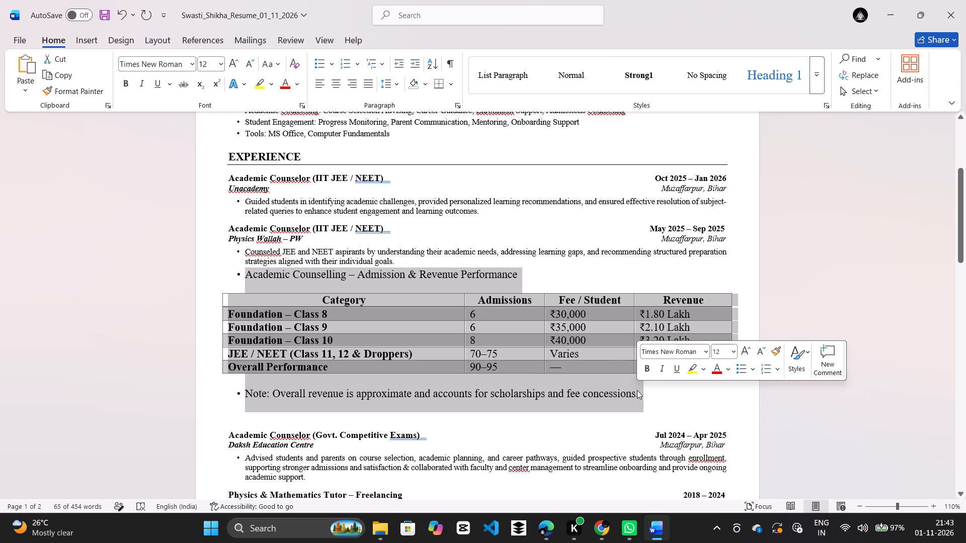
left_click(218, 65)
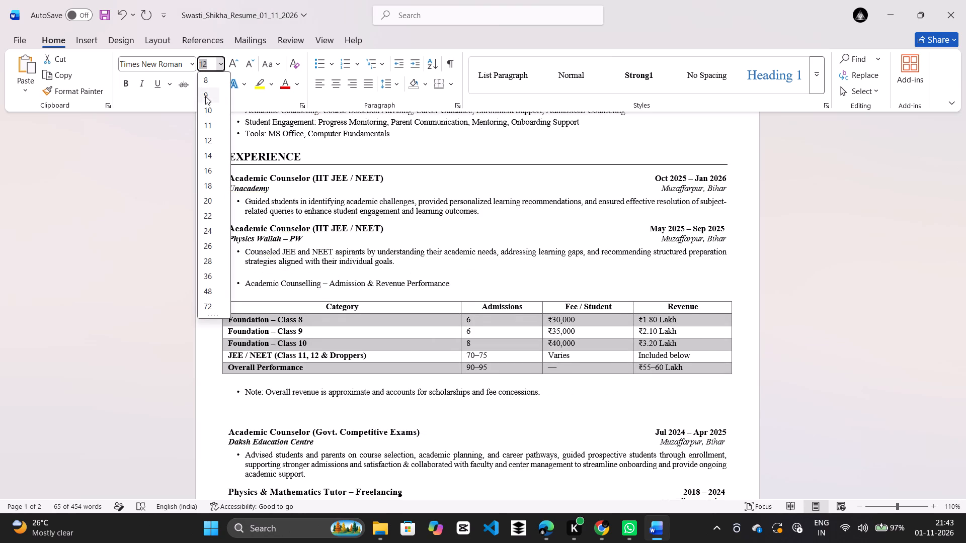
left_click(205, 96)
Remove the empty line between the revenue note and the Daksh Education Centre entry.
left_click(235, 408)
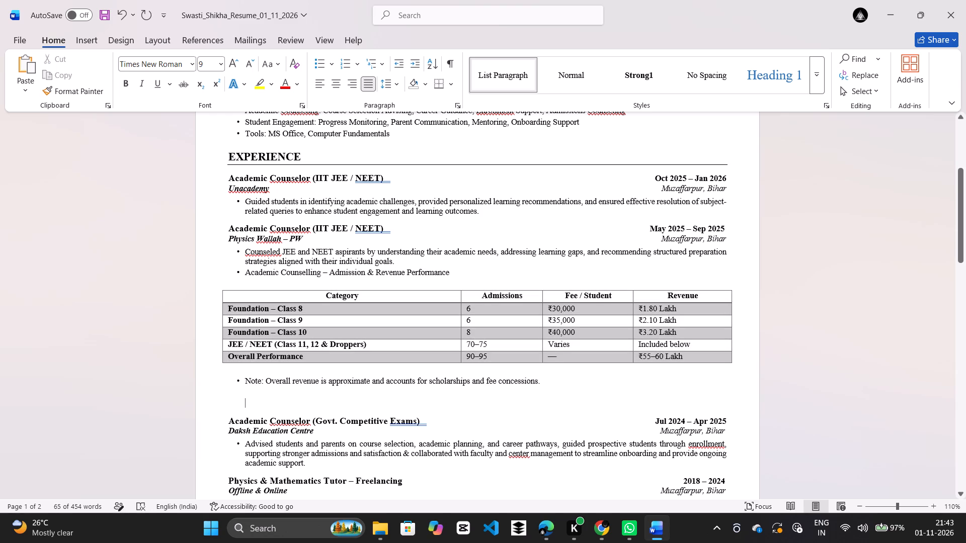
key("BackSpace")
key("BackSpace")
key("BackSpace")
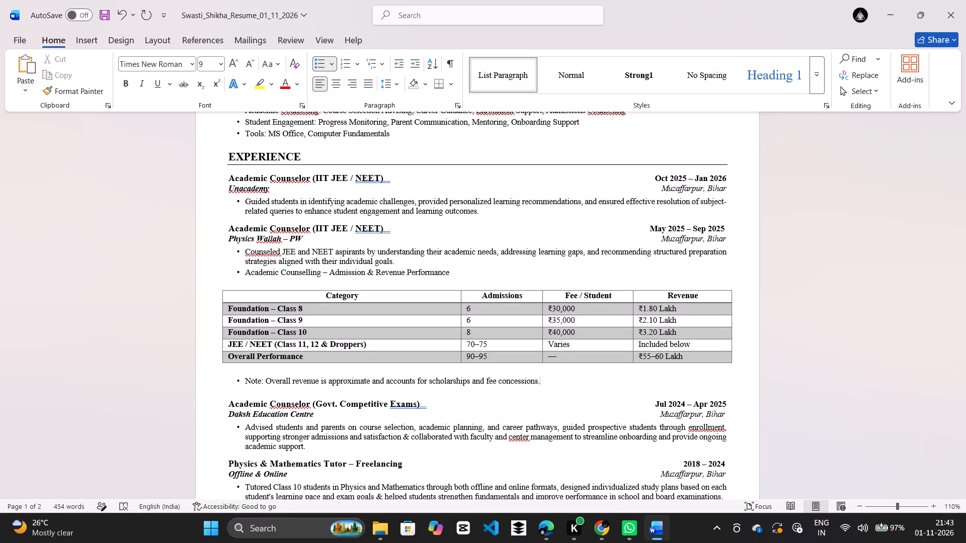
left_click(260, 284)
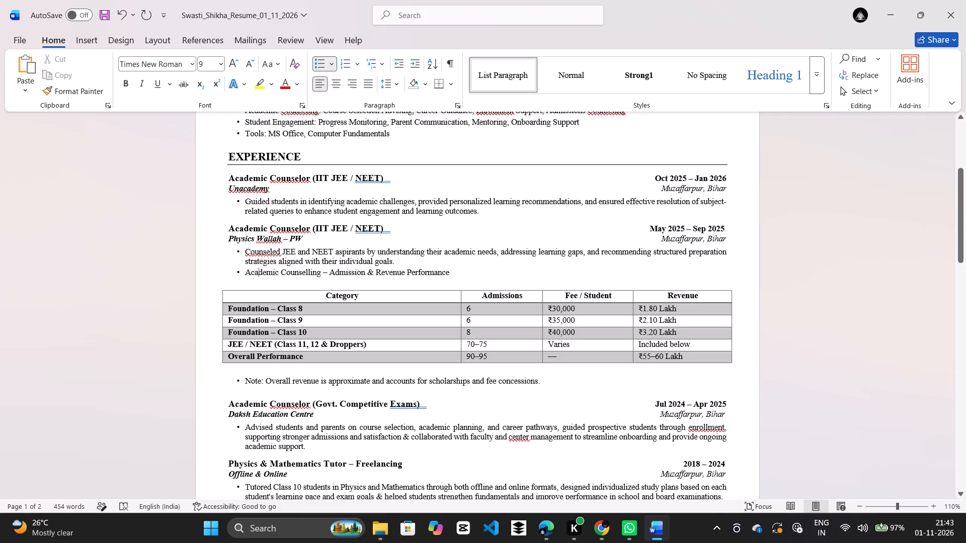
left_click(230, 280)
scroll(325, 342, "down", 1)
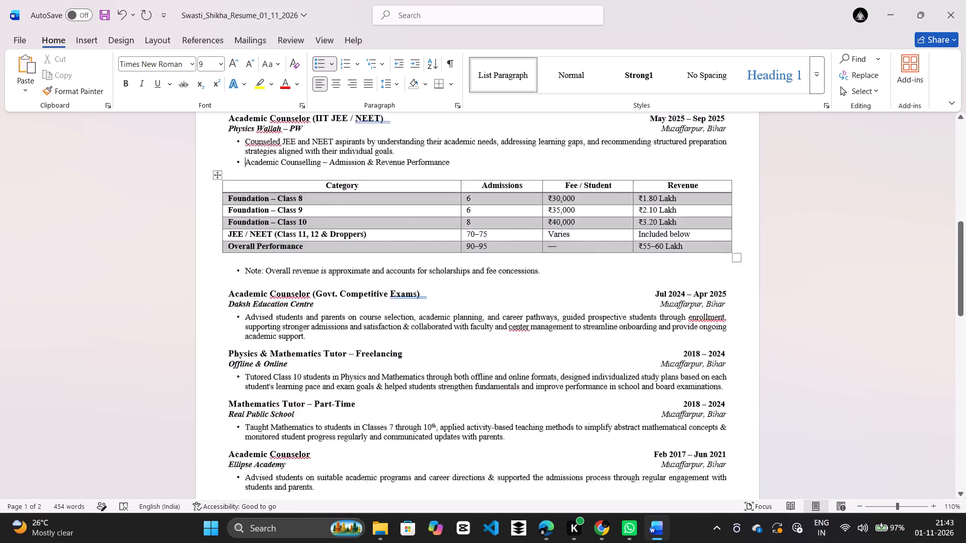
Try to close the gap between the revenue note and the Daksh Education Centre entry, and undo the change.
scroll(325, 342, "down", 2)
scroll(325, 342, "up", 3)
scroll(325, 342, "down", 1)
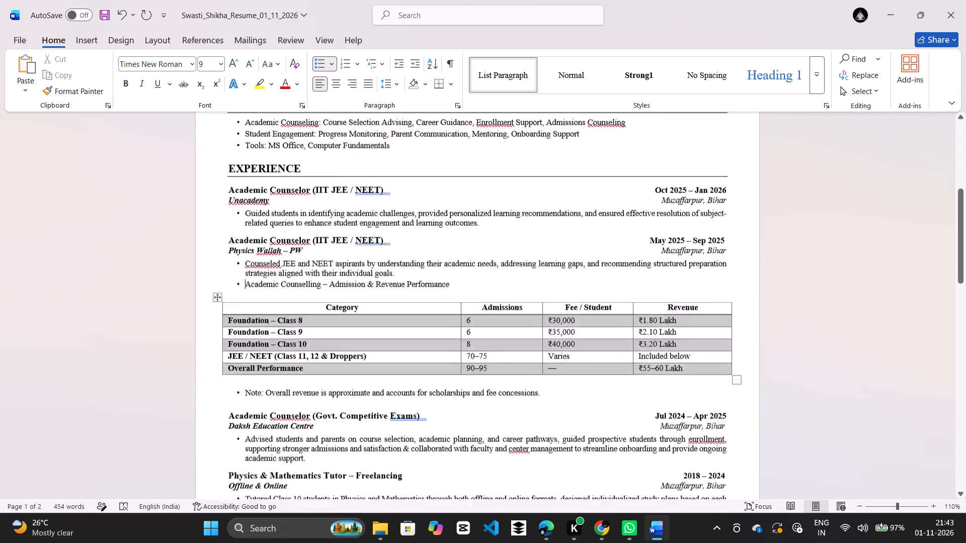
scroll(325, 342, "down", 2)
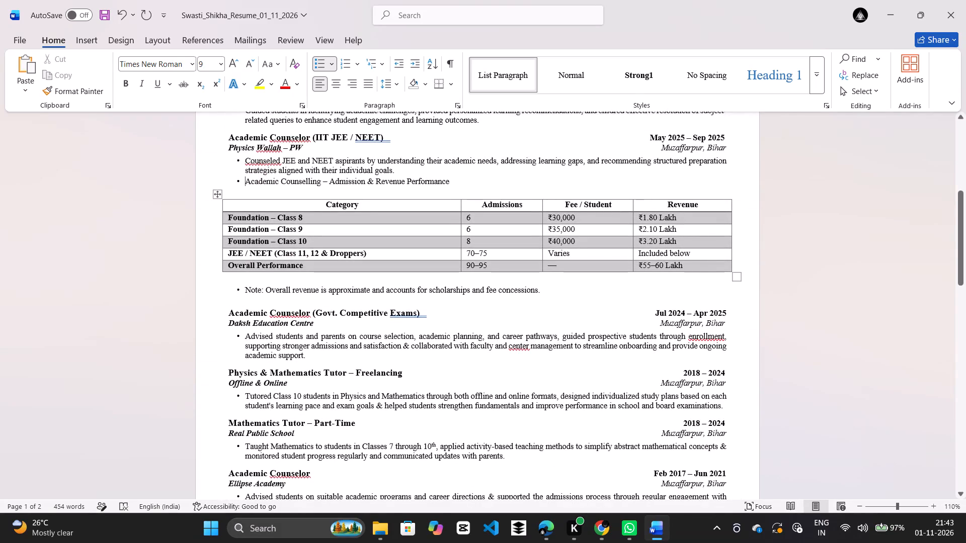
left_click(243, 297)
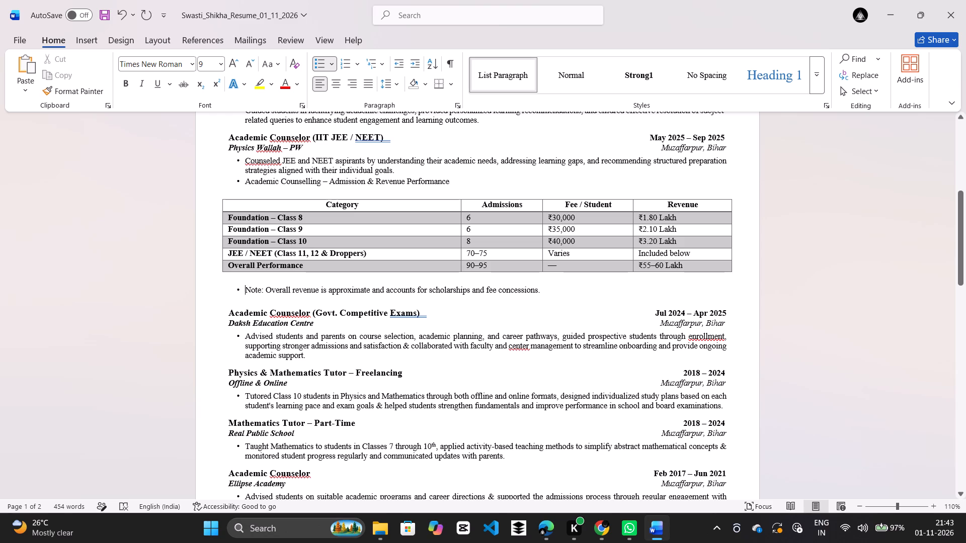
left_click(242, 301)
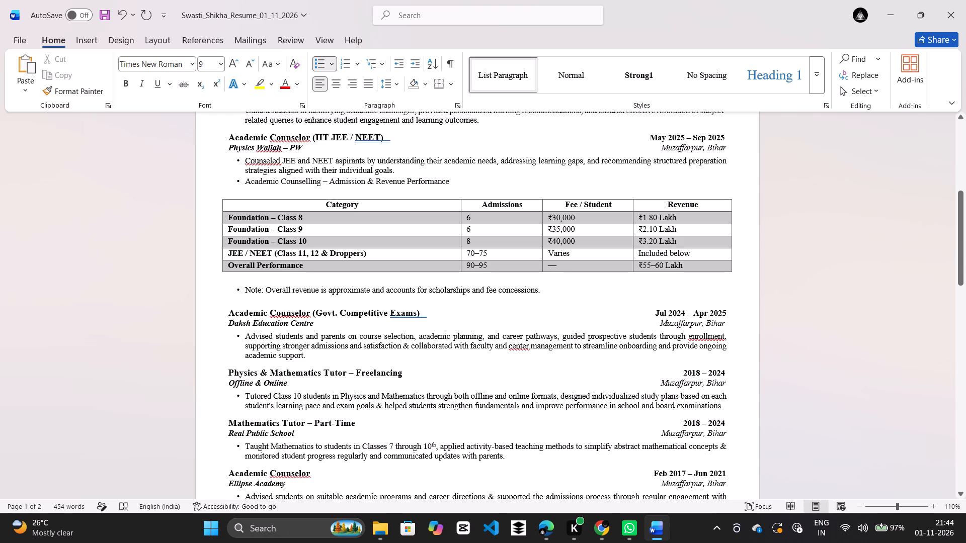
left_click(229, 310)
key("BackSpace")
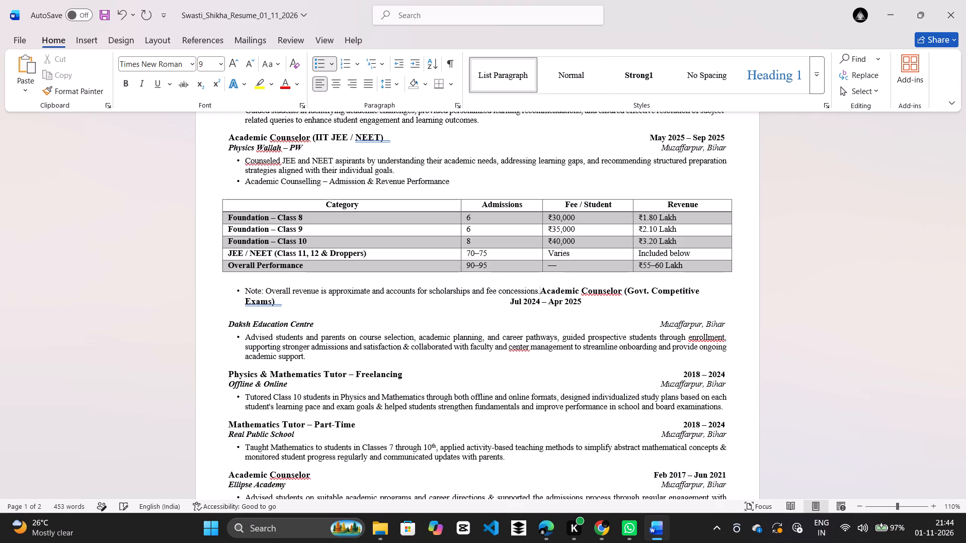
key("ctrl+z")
Apply the plain table style with thin light-grey borders and pale banded rows to the performance table.
scroll(229, 310, "up", 1)
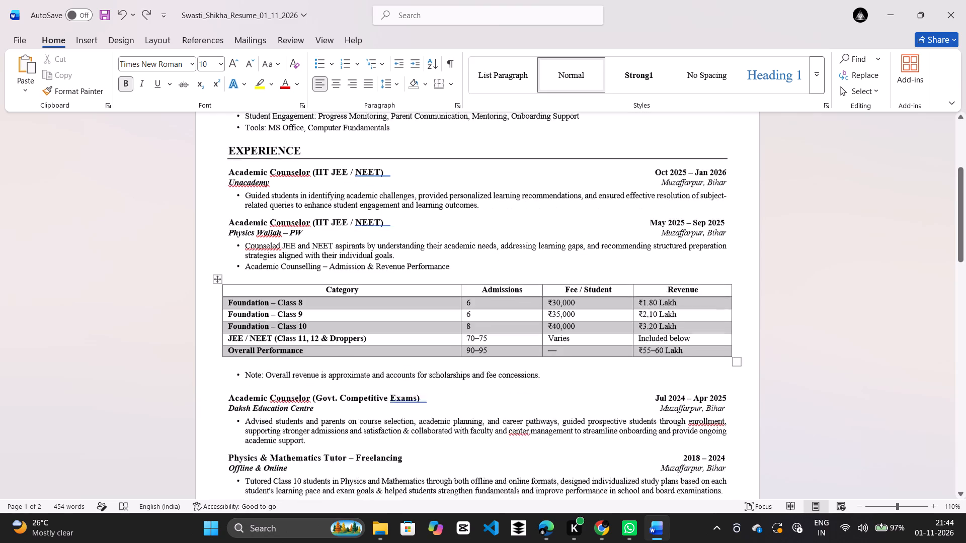
scroll(229, 310, "up", 1)
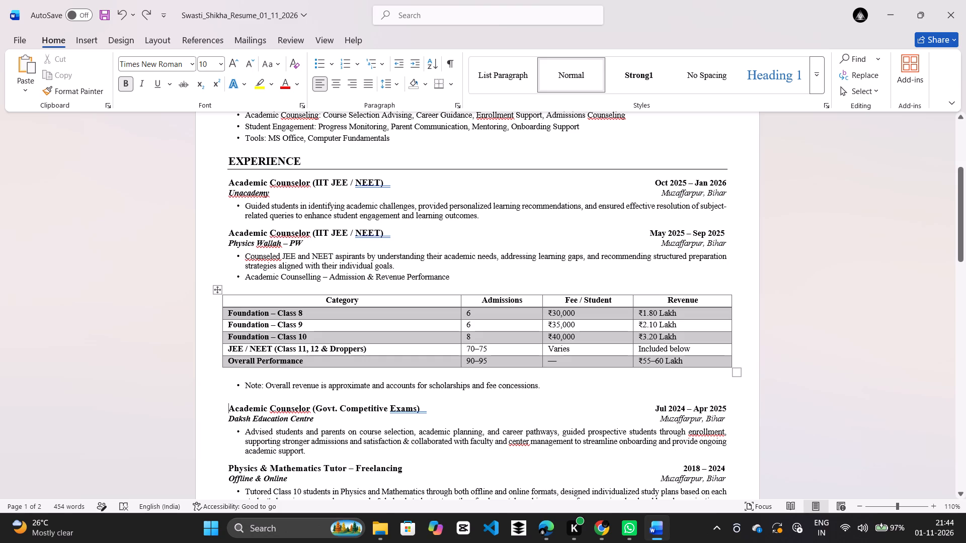
left_click(218, 291)
left_click(389, 33)
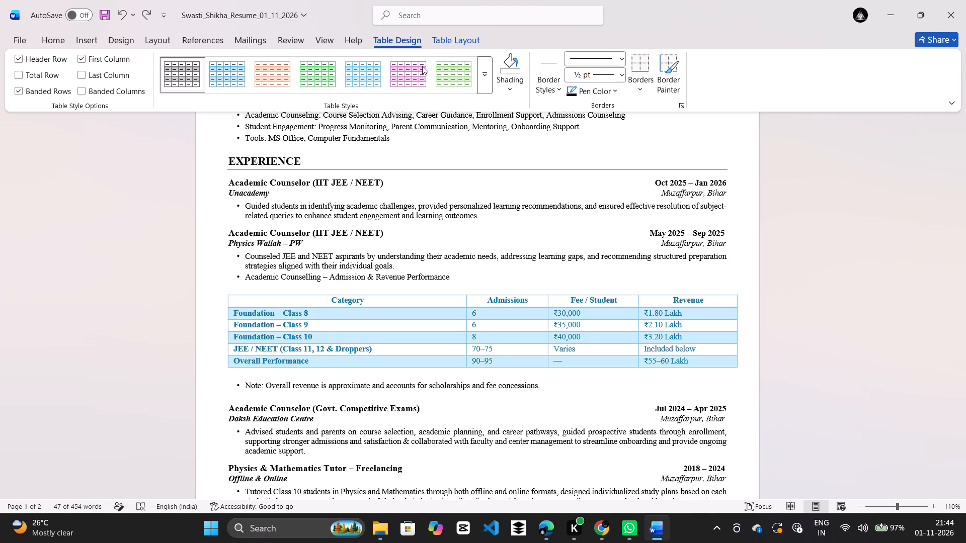
left_click(481, 79)
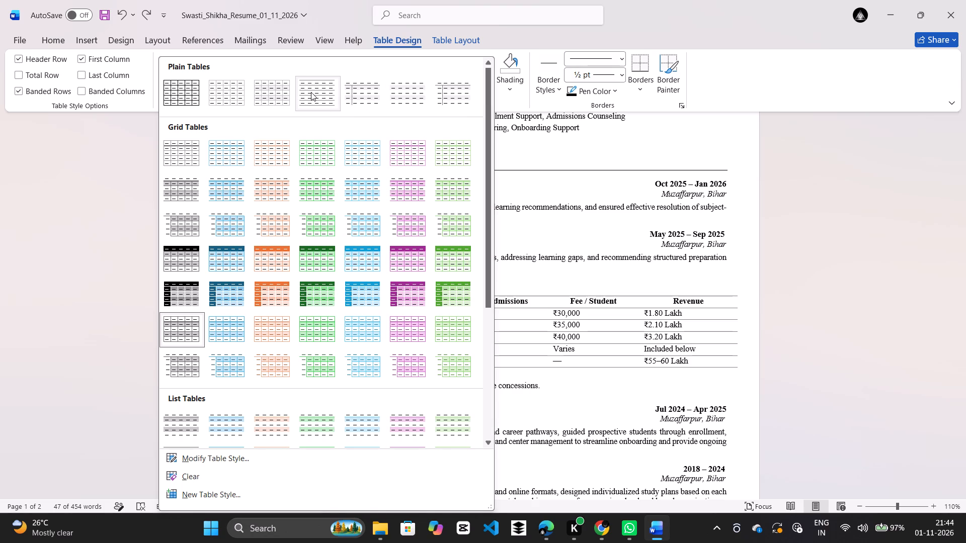
left_click(276, 90)
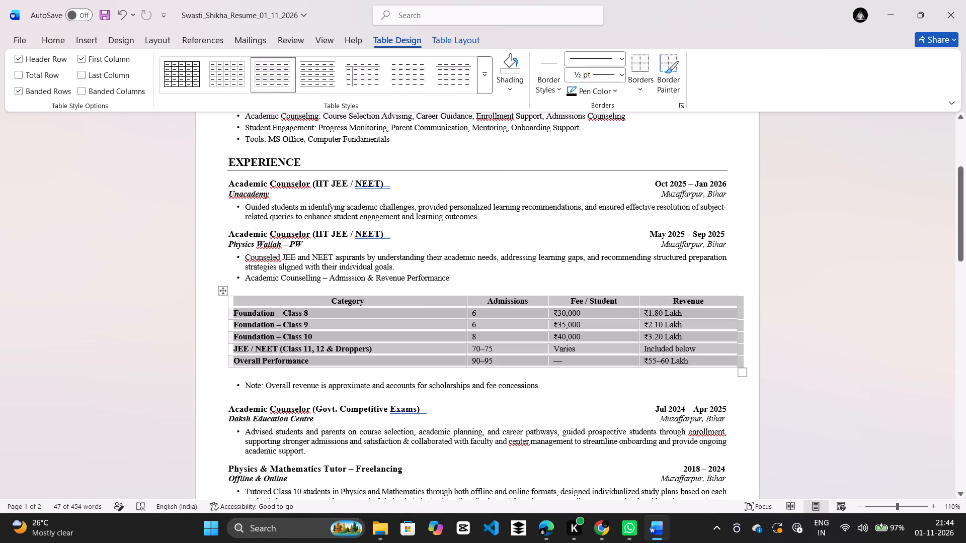
left_click(423, 370)
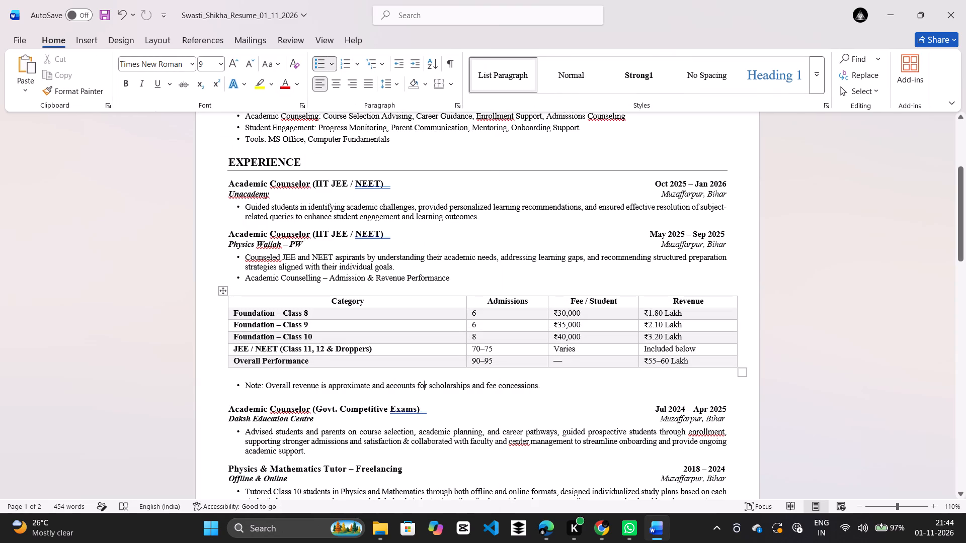
Centre the text in the body cells of the Category, Admissions, Fee / Student and Revenue columns.
left_click_drag(311, 316, 268, 349)
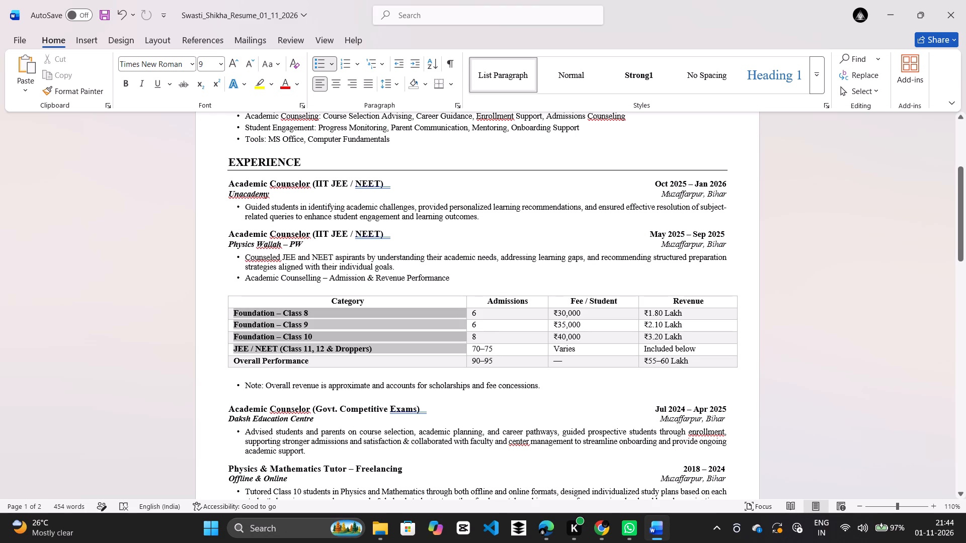
left_click_drag(268, 349, 297, 363)
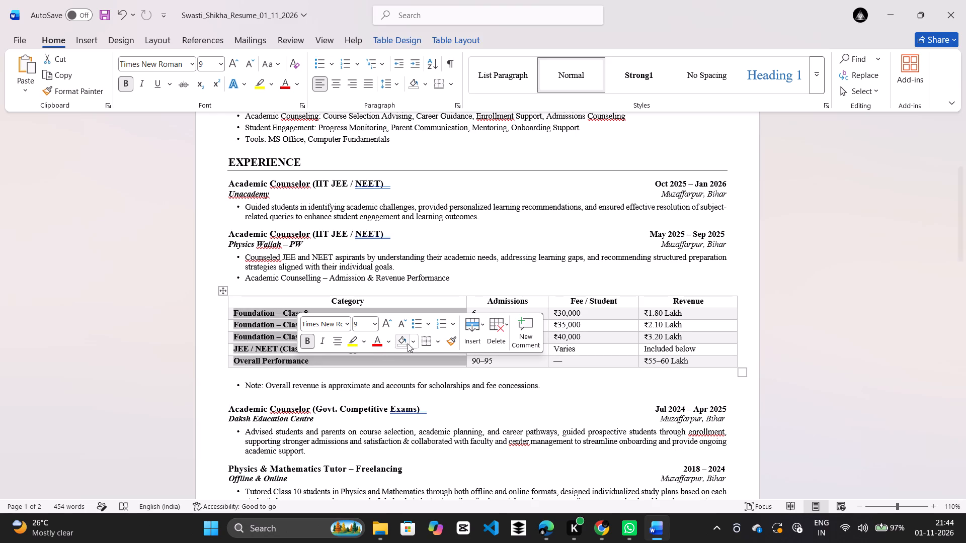
left_click(428, 329)
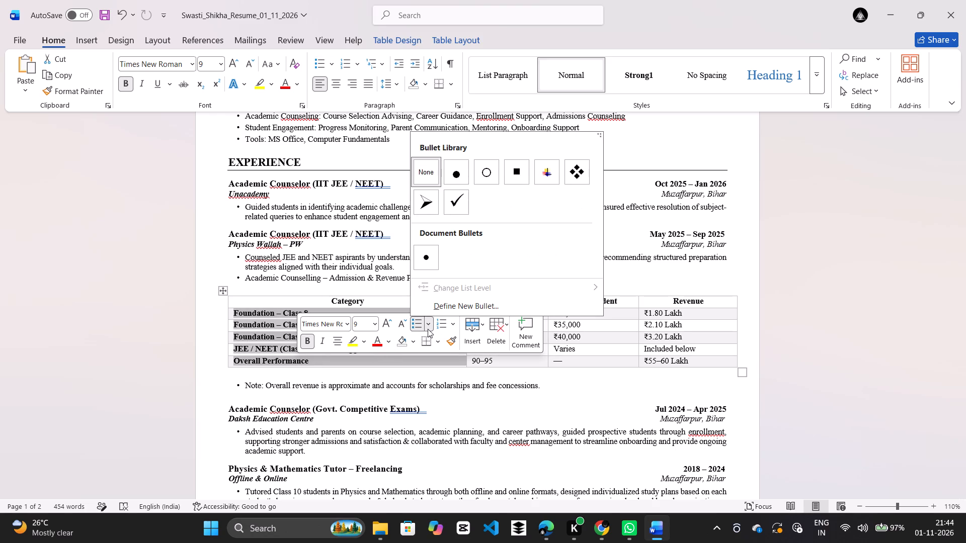
left_click(428, 329)
double_click(451, 327)
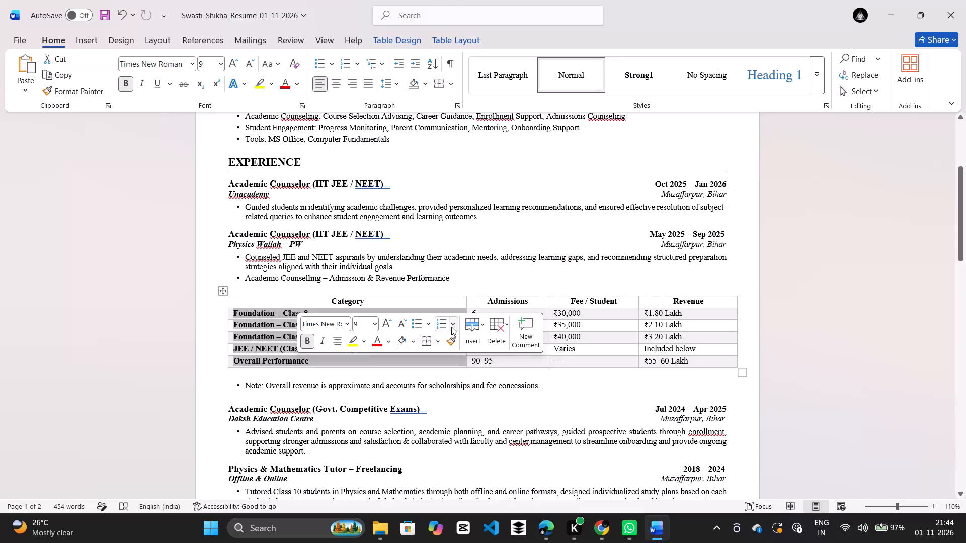
left_click(336, 87)
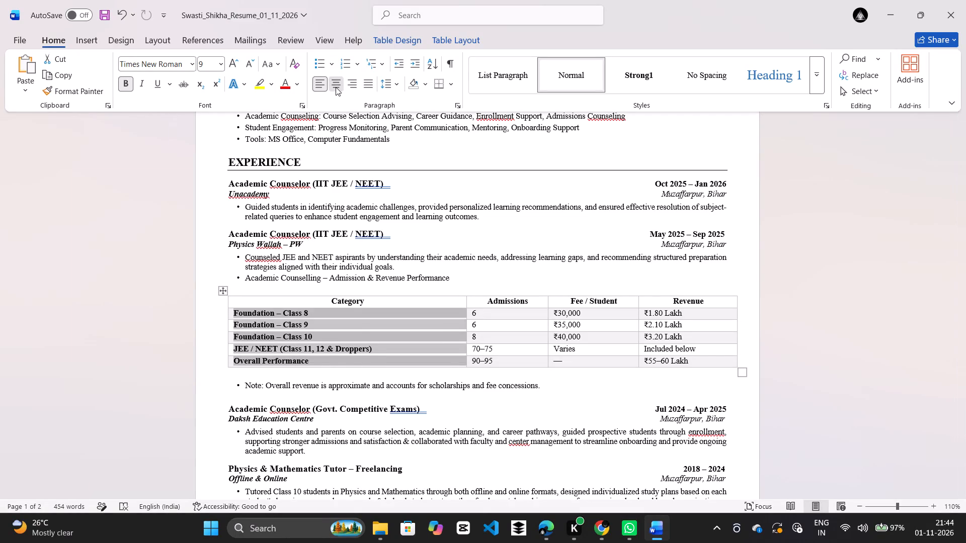
left_click_drag(492, 314, 522, 365)
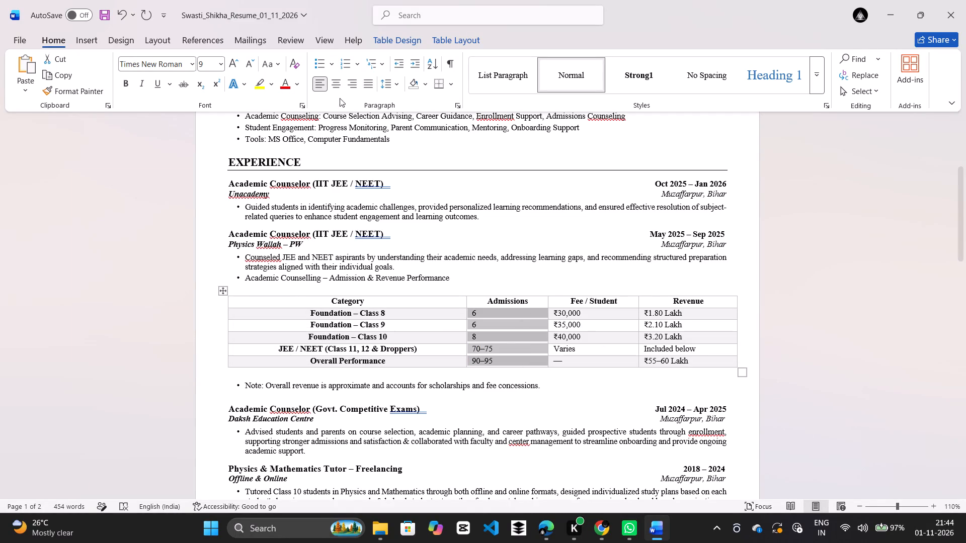
left_click(336, 84)
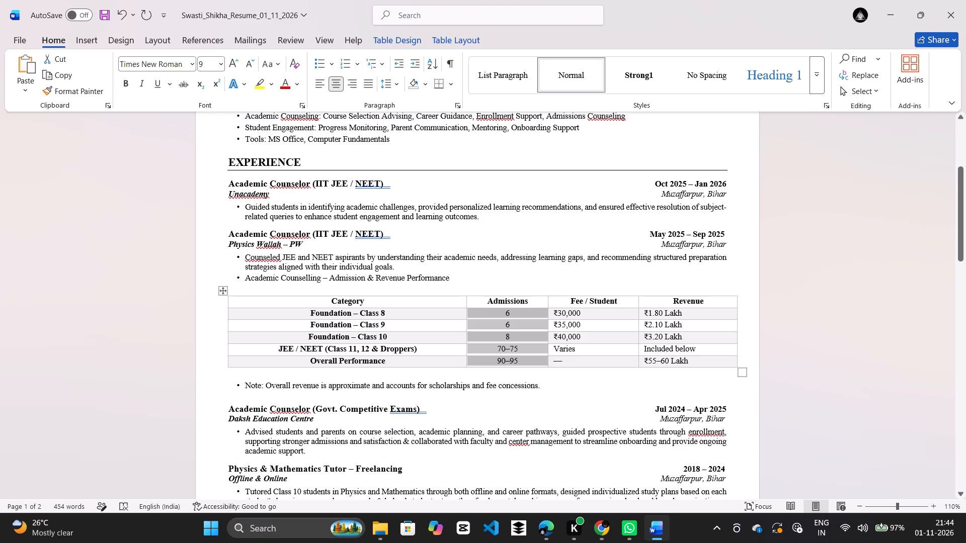
left_click_drag(598, 313, 580, 366)
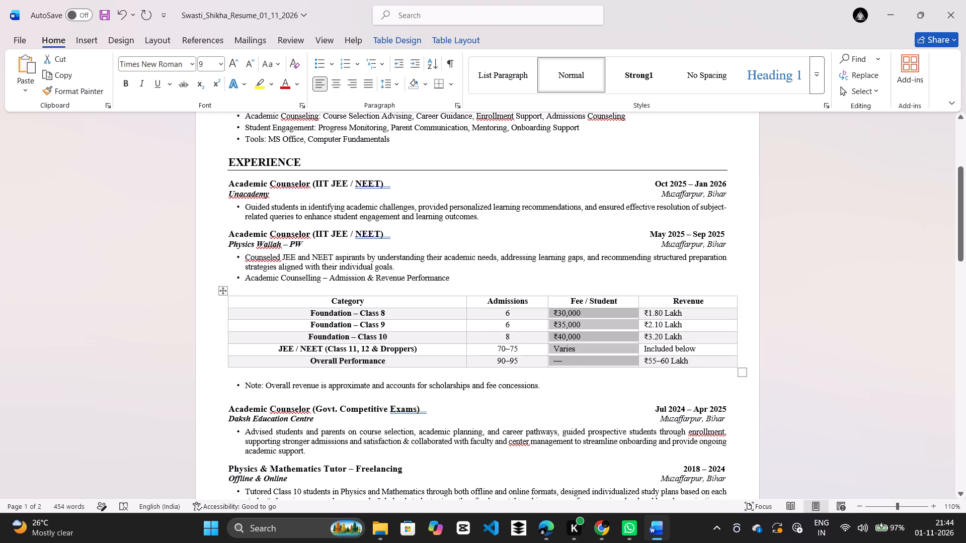
left_click(333, 82)
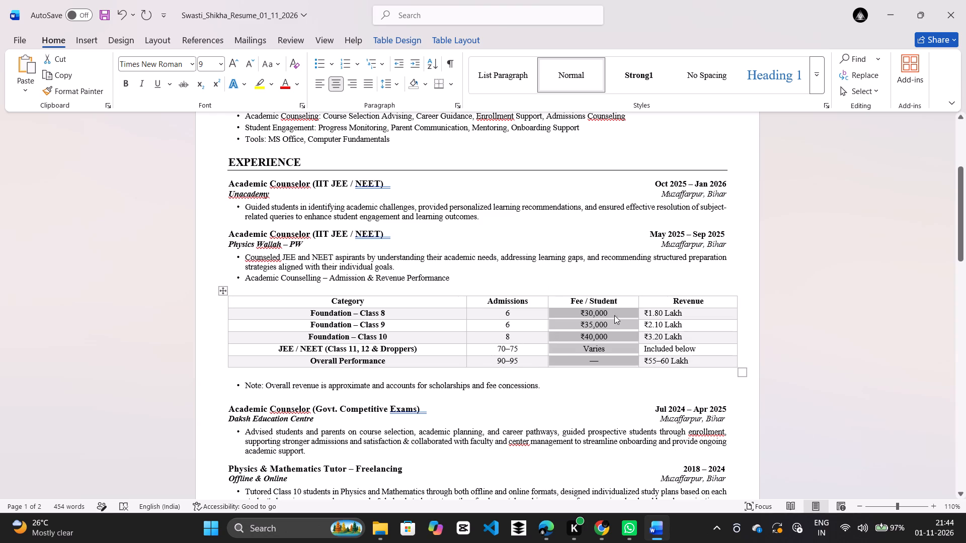
left_click_drag(699, 360, 655, 325)
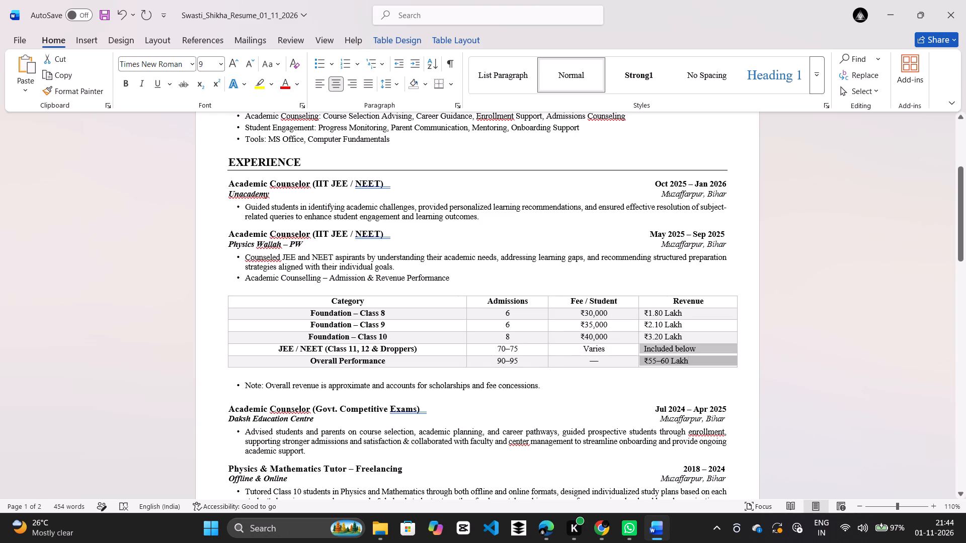
left_click_drag(655, 325, 647, 311)
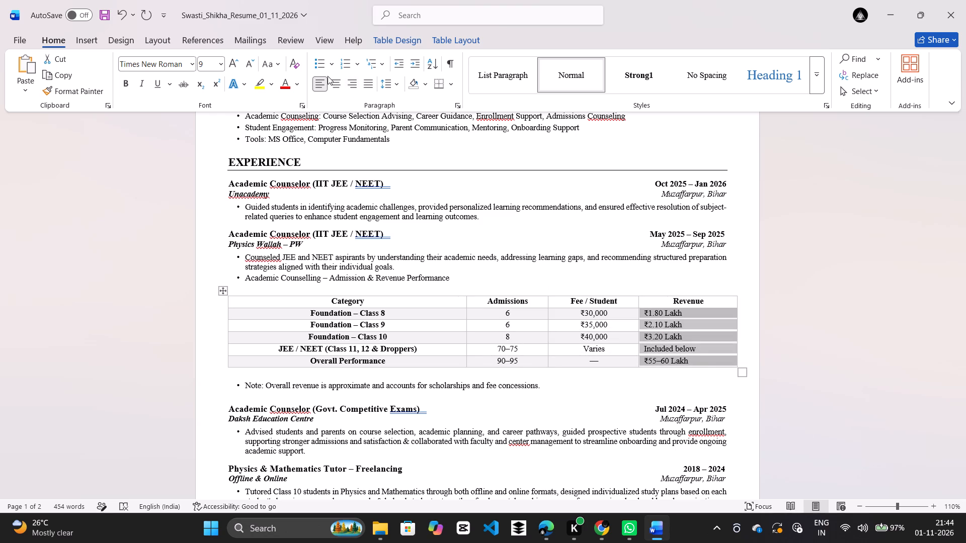
left_click(335, 81)
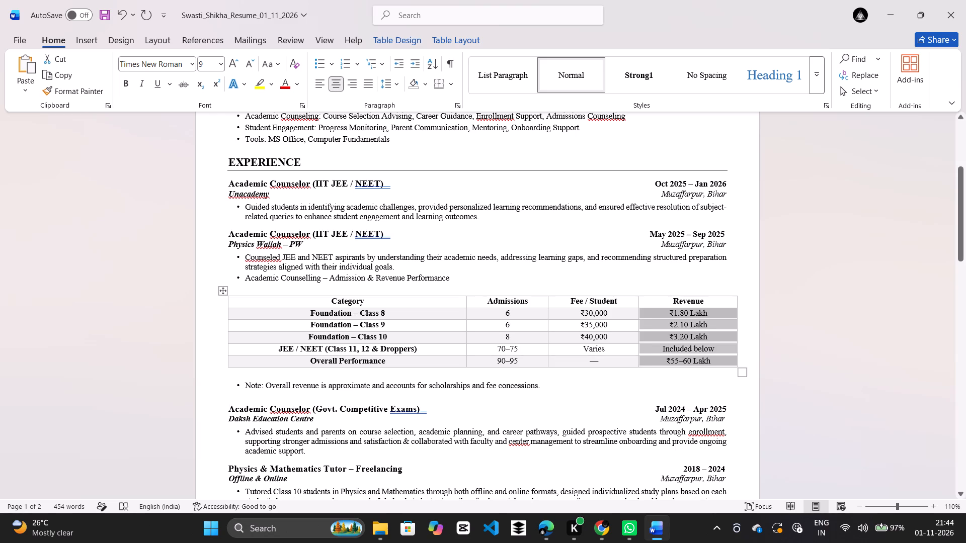
Set the font size of the whole performance table to 7.
left_click(222, 288)
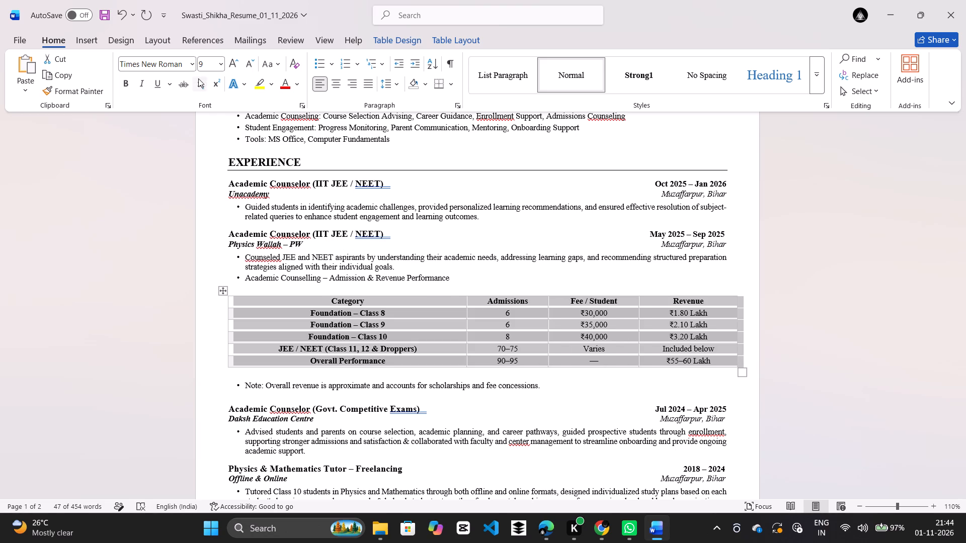
left_click(210, 64)
key("BackSpace")
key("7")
key("Return")
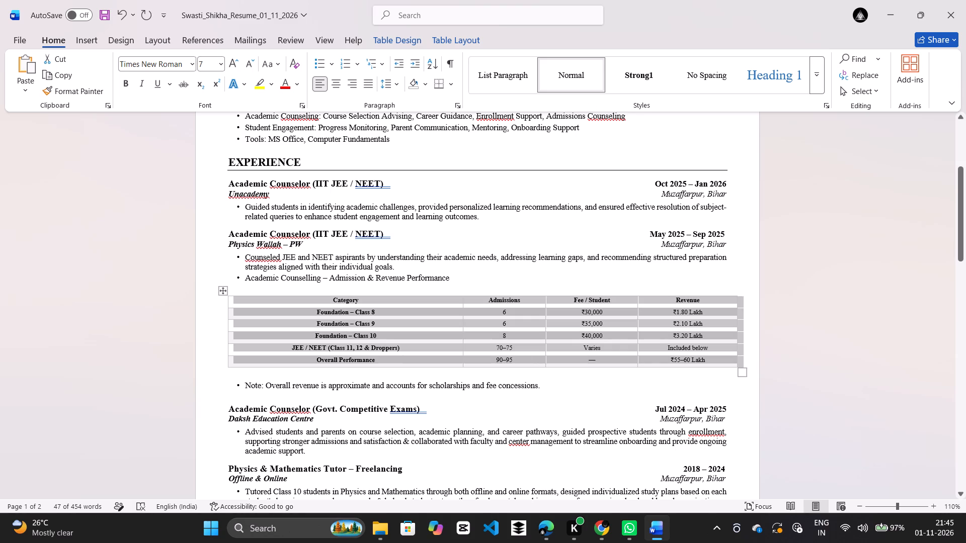
left_click(793, 265)
Review the resume from the header to the Languages section to check the layout and where the page breaks.
scroll(793, 265, "down", 1)
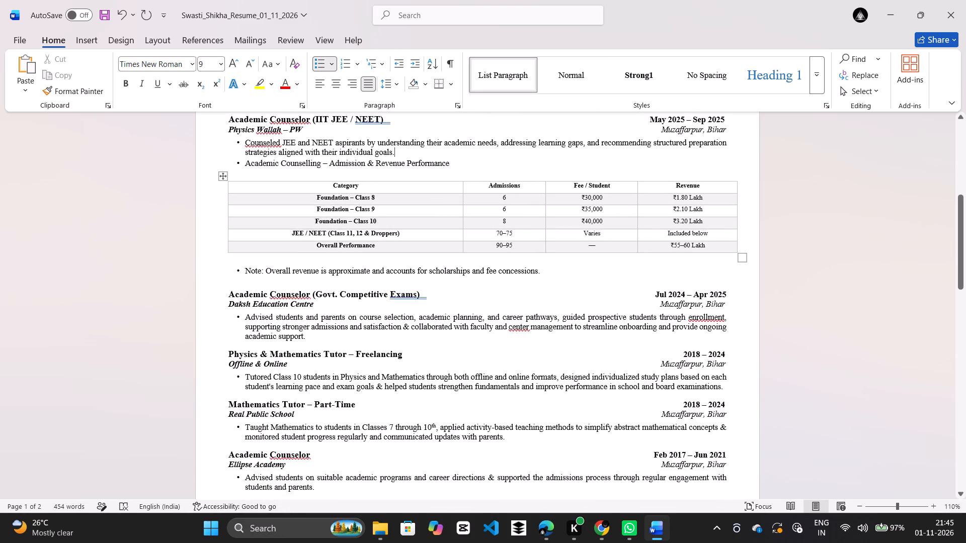
scroll(343, 277, "down", 1)
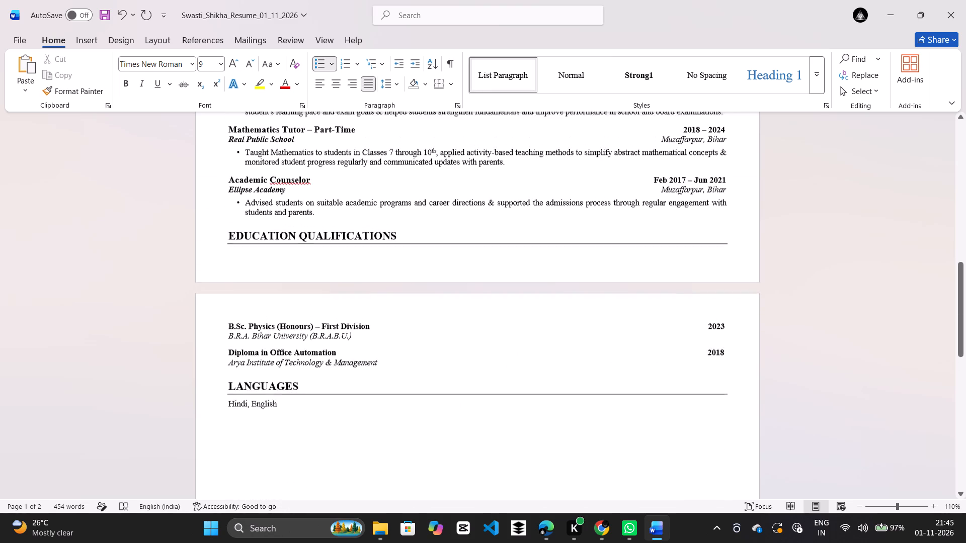
scroll(343, 277, "up", 2)
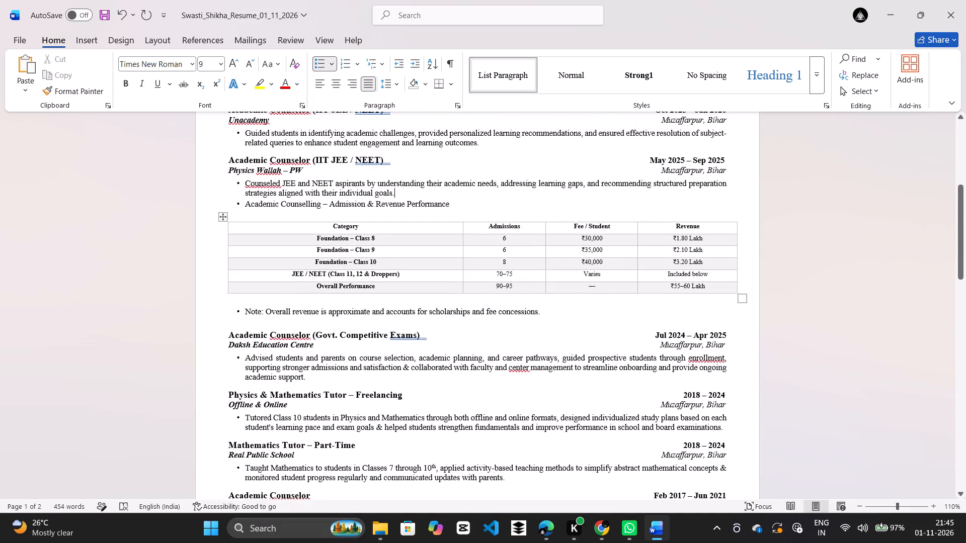
scroll(343, 277, "up", 1)
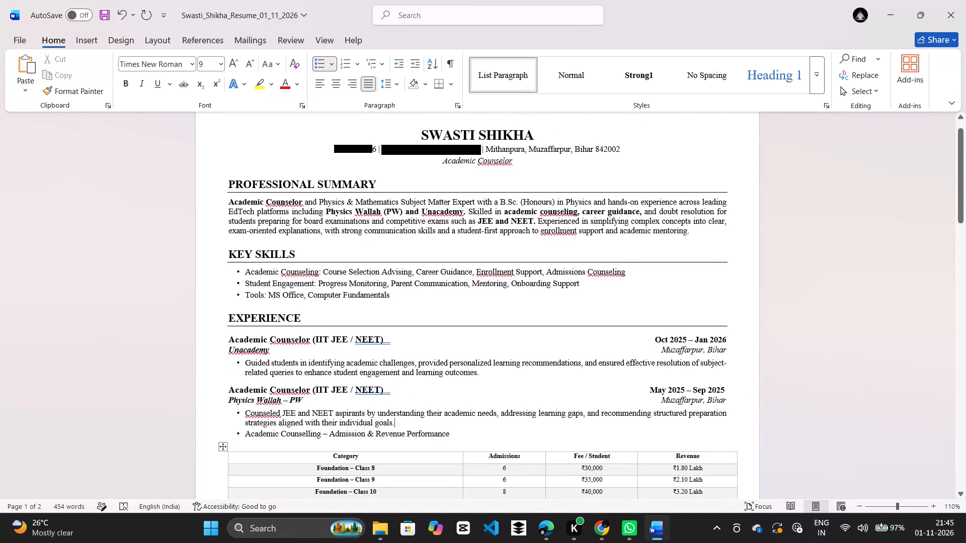
scroll(271, 340, "down", 1)
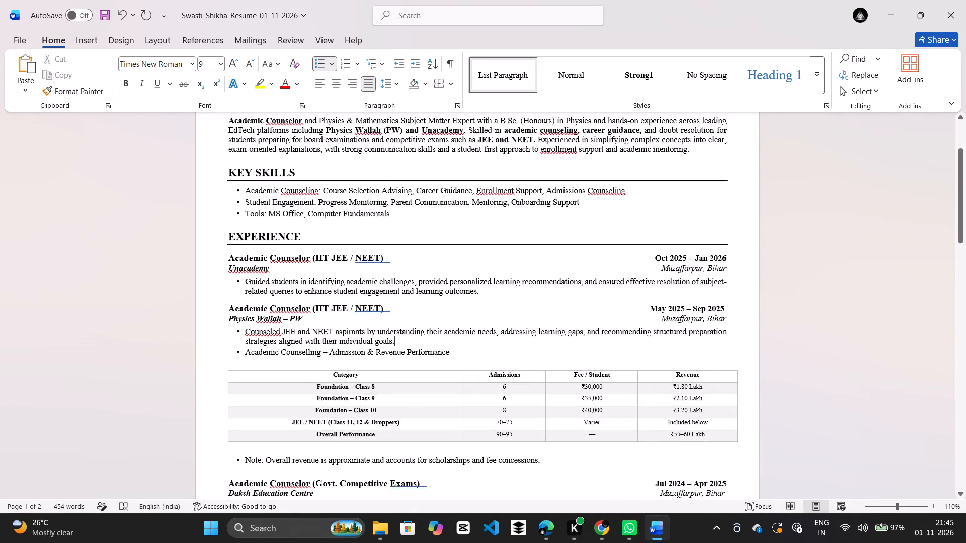
scroll(325, 360, "down", 1)
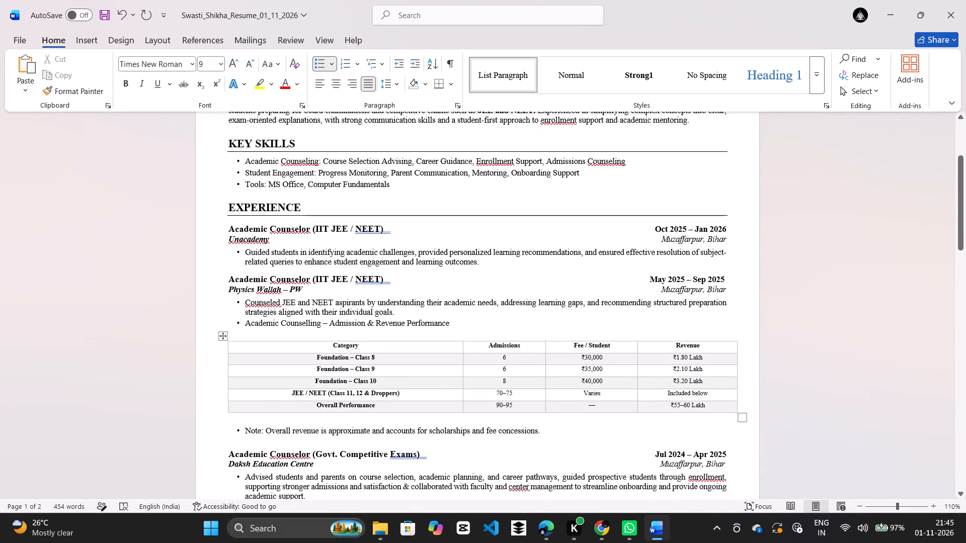
scroll(311, 404, "down", 3)
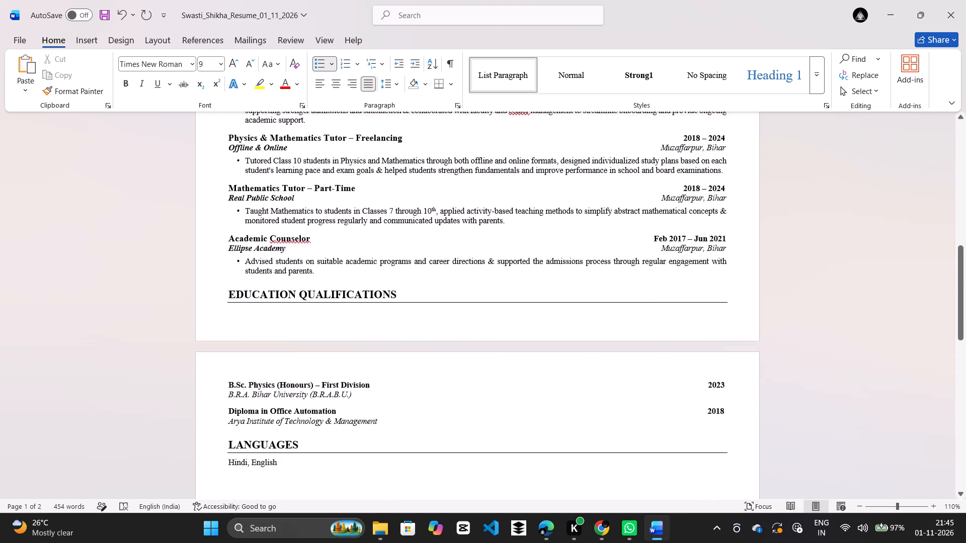
scroll(311, 404, "down", 1)
scroll(311, 404, "up", 1)
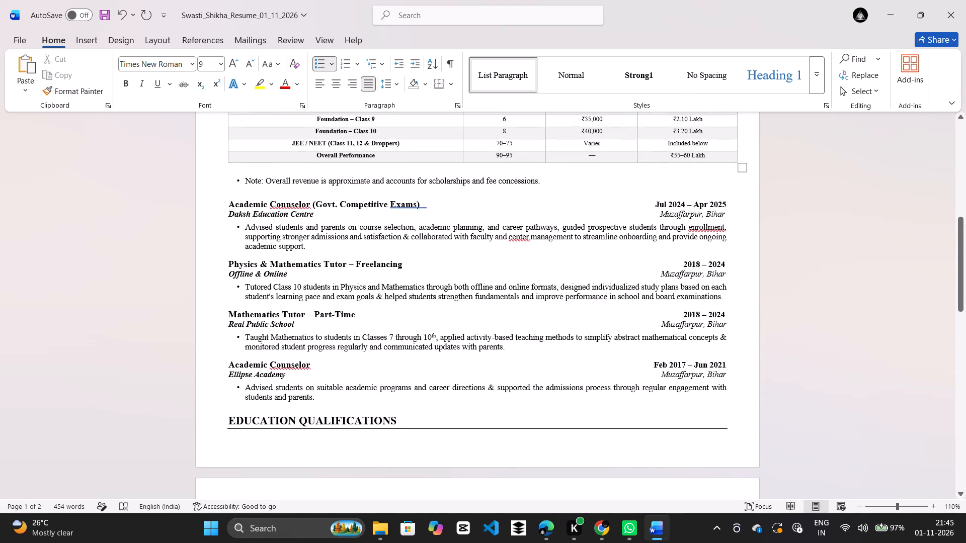
Push the Education Qualifications heading onto the second page by inserting an empty line before it.
left_click(226, 423)
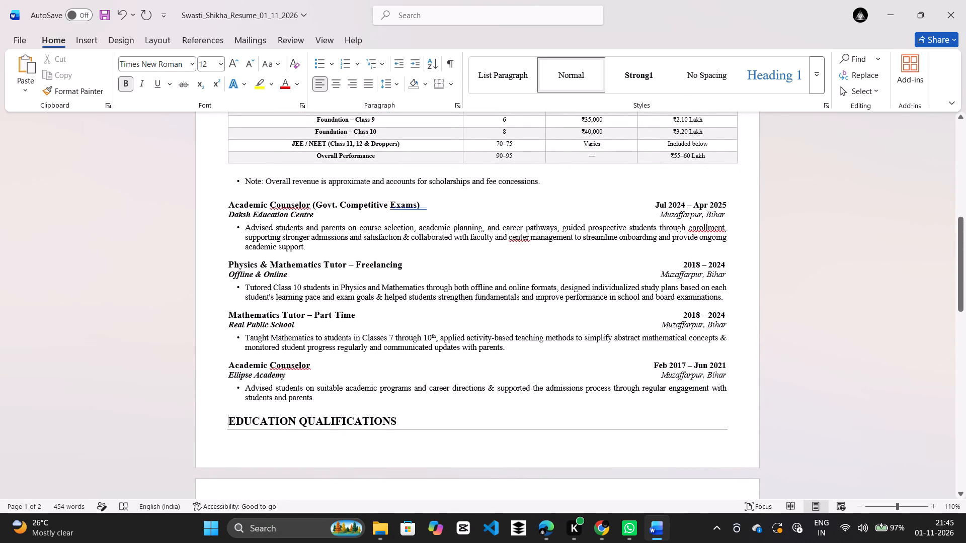
key("Return")
scroll(226, 423, "down", 1)
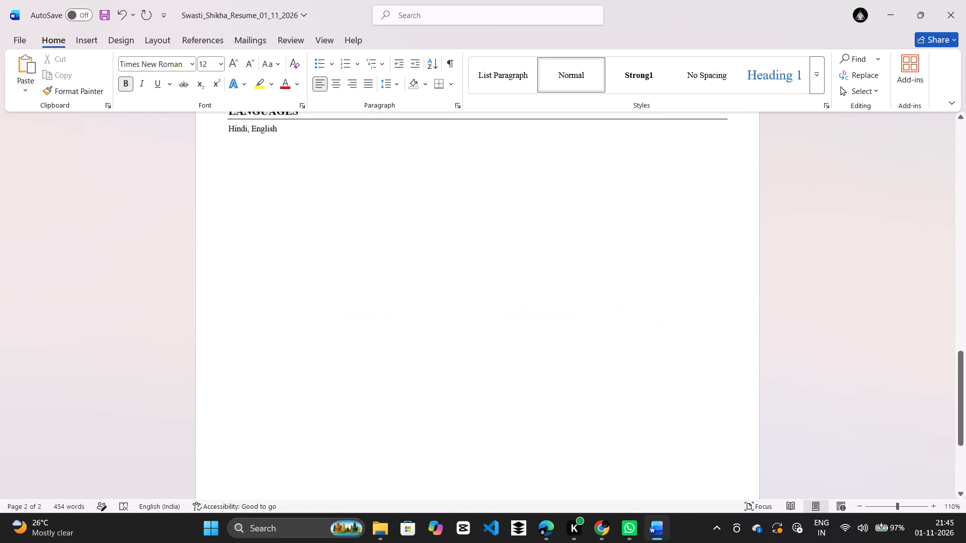
scroll(226, 423, "down", 1)
scroll(226, 423, "up", 3)
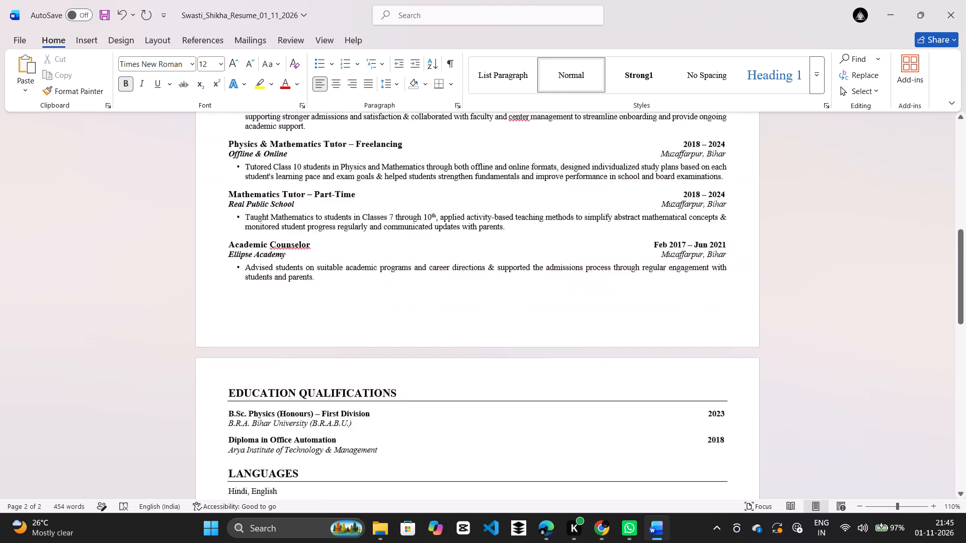
Set the font size of the whole admission and revenue performance table to 10.
scroll(226, 423, "up", 3)
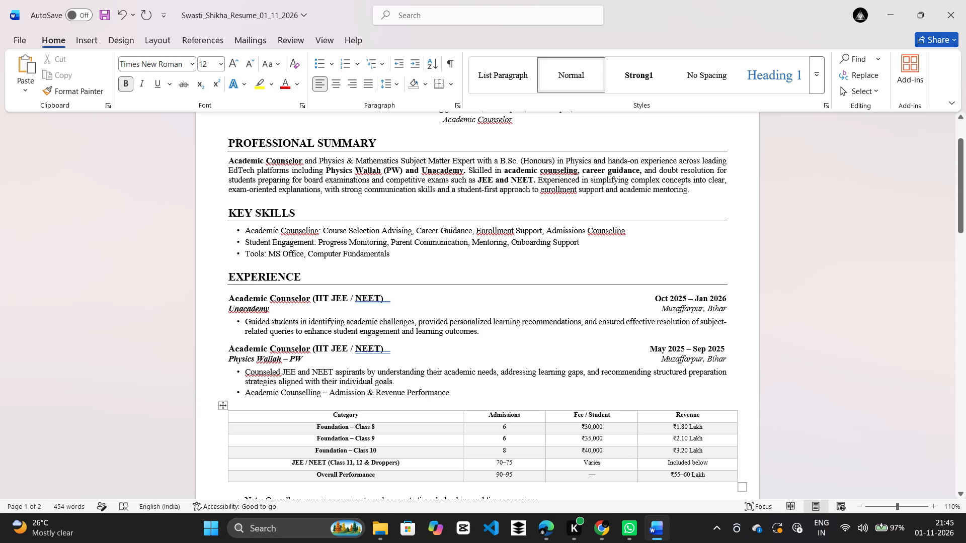
left_click(226, 408)
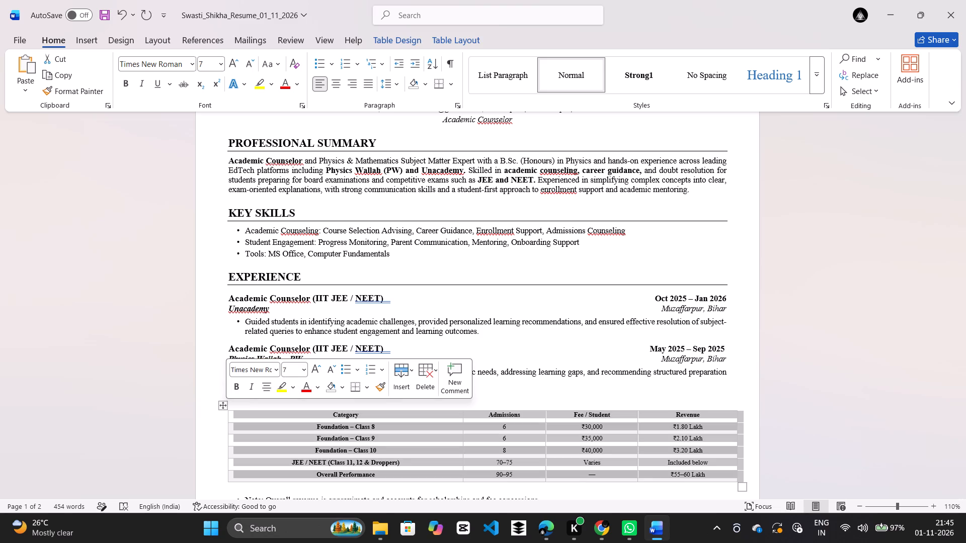
left_click(295, 372)
key("BackSpace")
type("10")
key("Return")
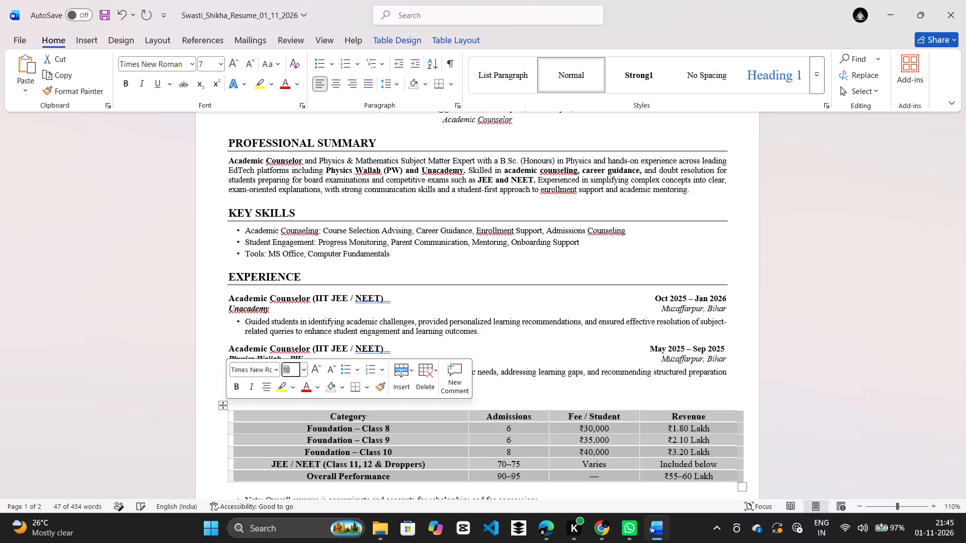
left_click(627, 294)
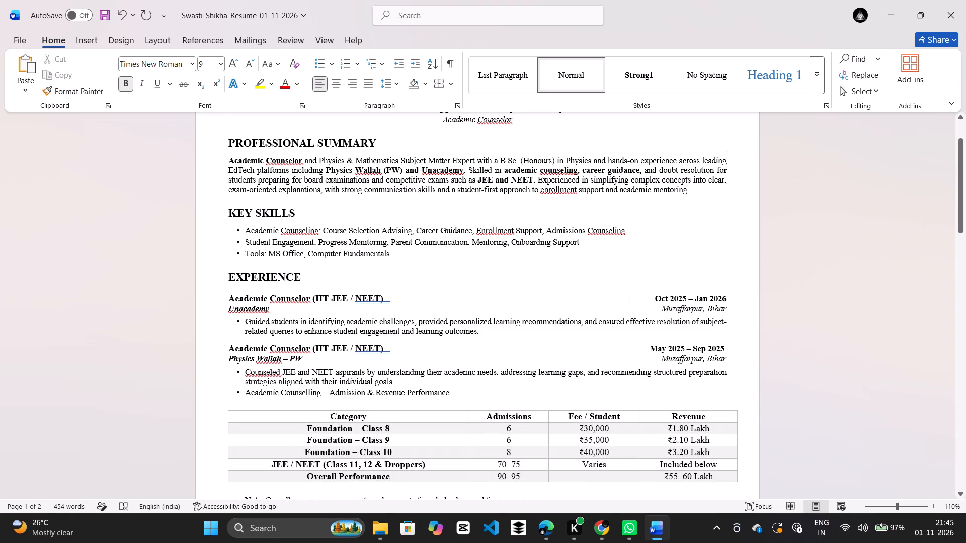
Review the resume from the Experience section to Languages and back to the header, checking the layout across both pages.
scroll(716, 334, "down", 1)
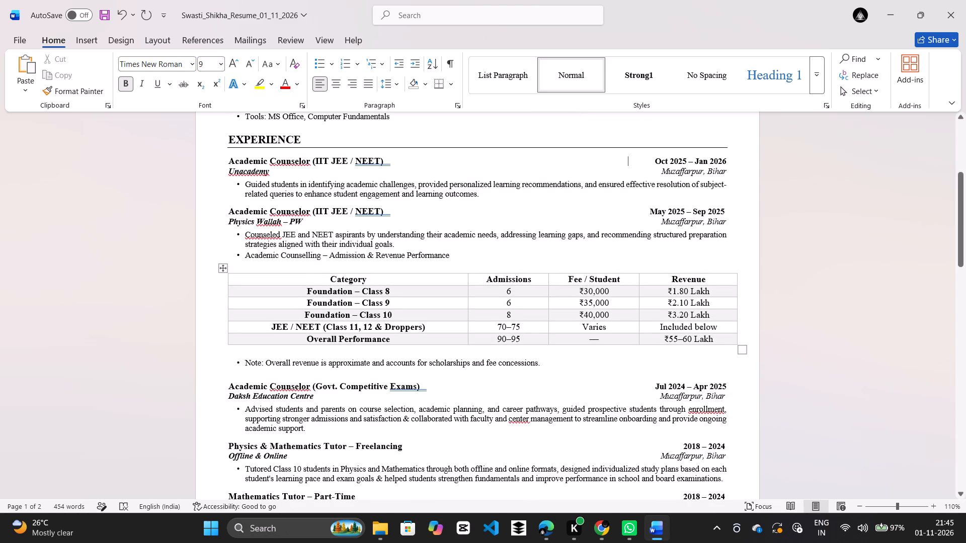
scroll(716, 334, "down", 2)
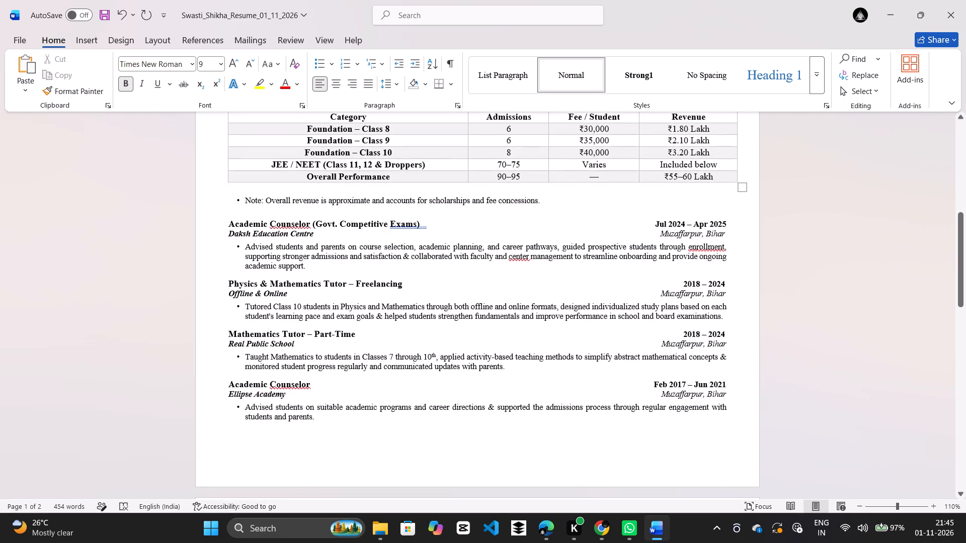
scroll(716, 334, "down", 1)
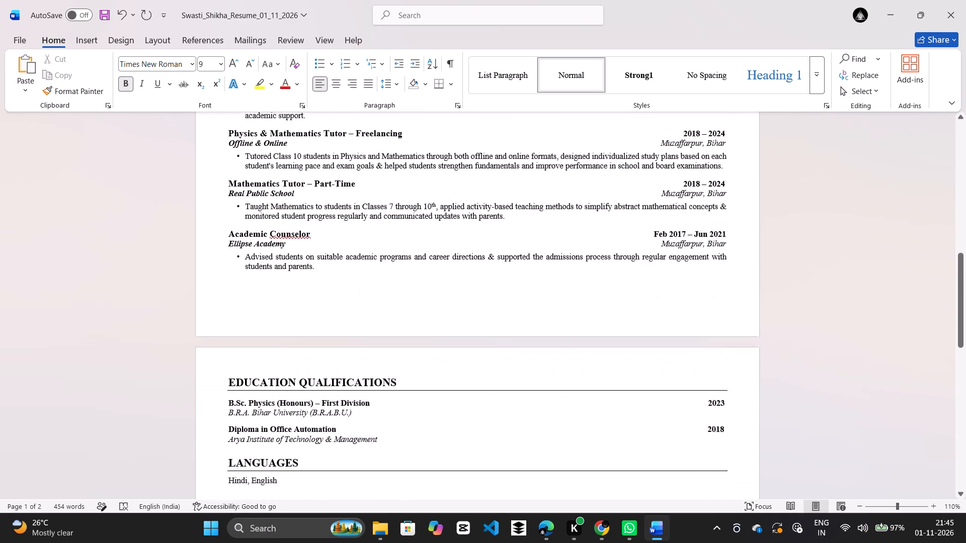
scroll(716, 334, "down", 4)
scroll(716, 334, "up", 7)
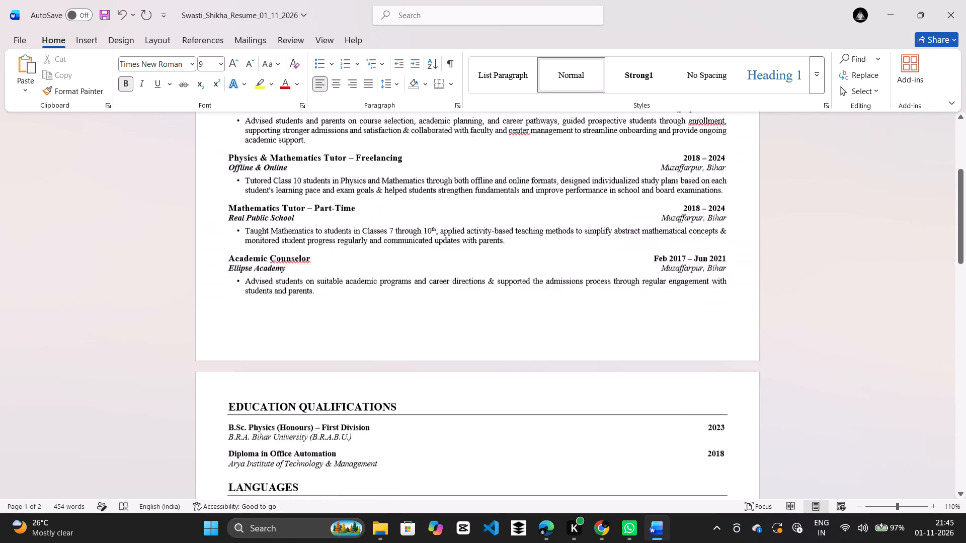
scroll(716, 334, "up", 6)
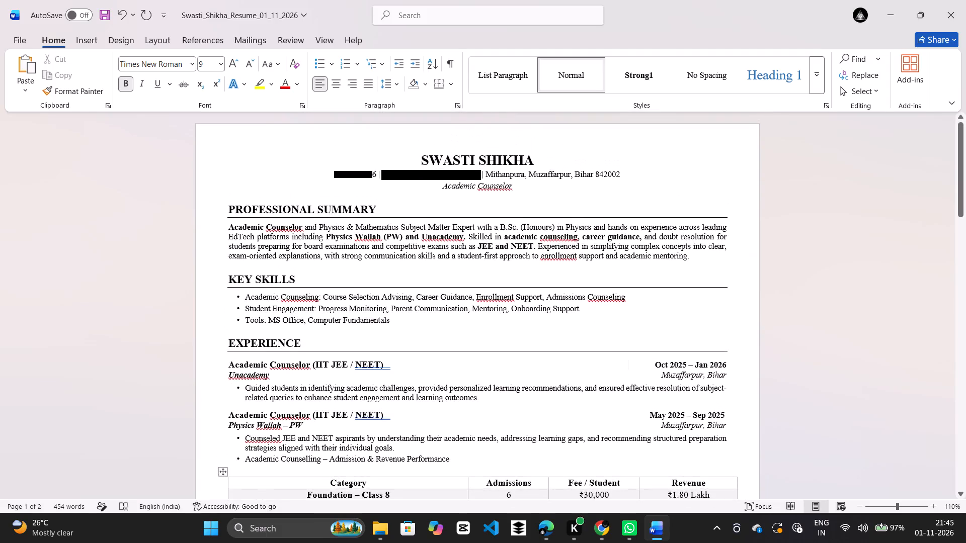
scroll(716, 334, "down", 1)
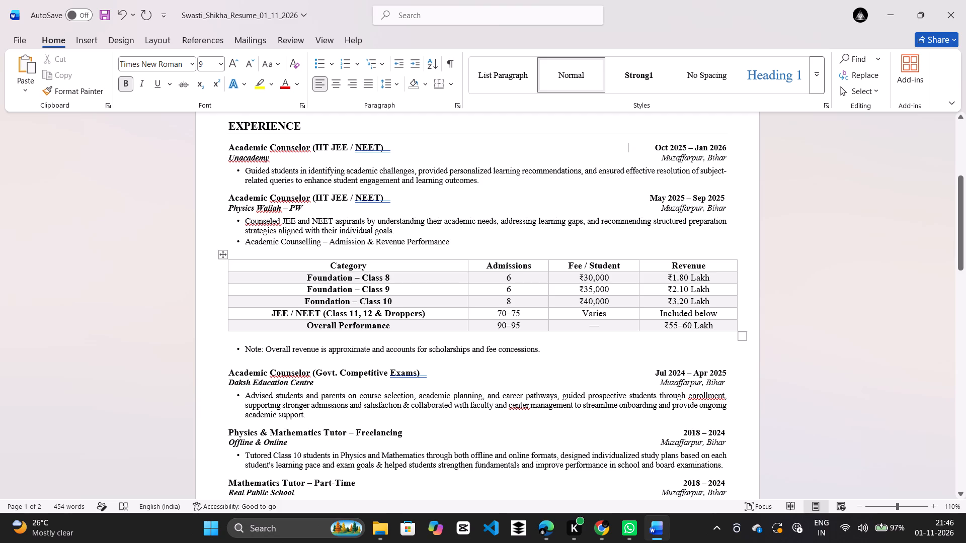
Print the whole resume with Microsoft Print to PDF, saving it in Downloads under the candidate's name followed by _01_11_2026.
key("ctrl+p")
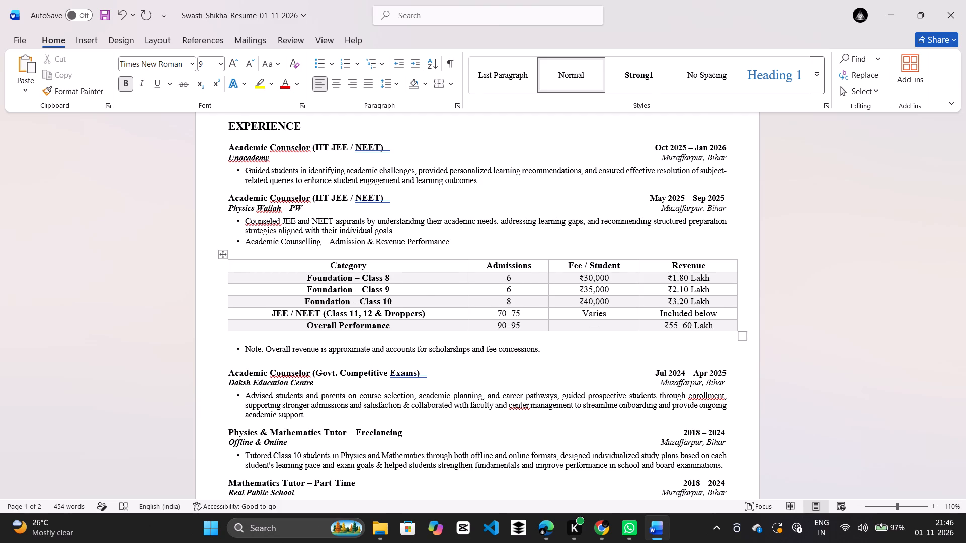
scroll(507, 371, "down", 2)
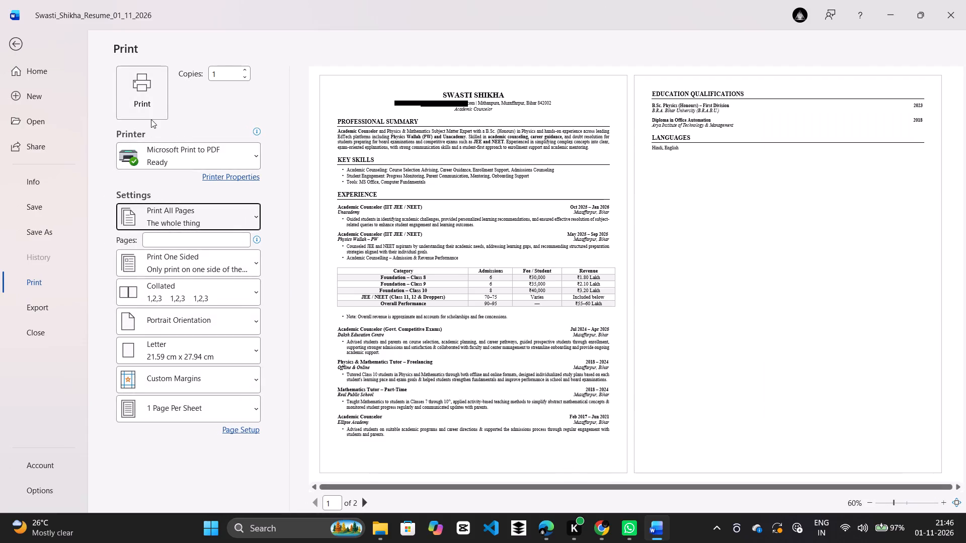
left_click(149, 97)
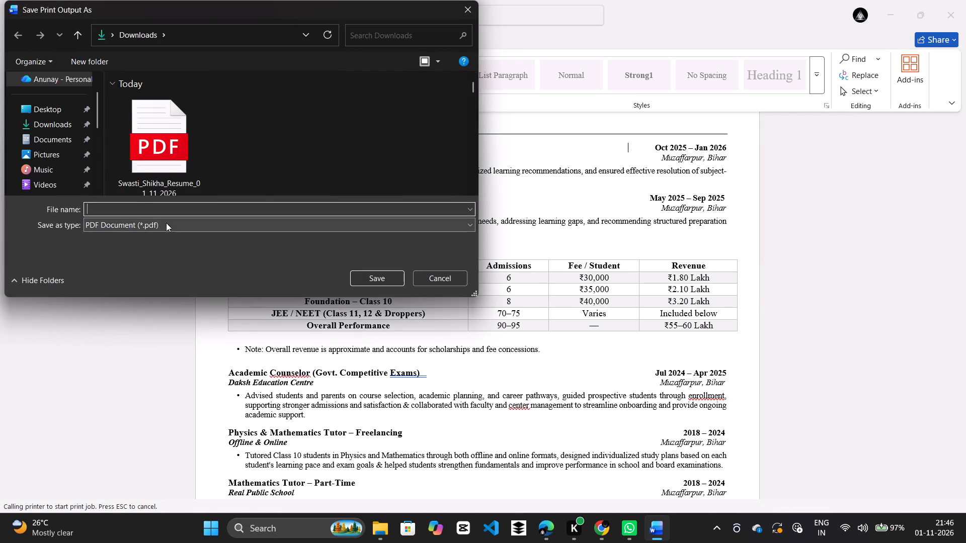
left_click(161, 209)
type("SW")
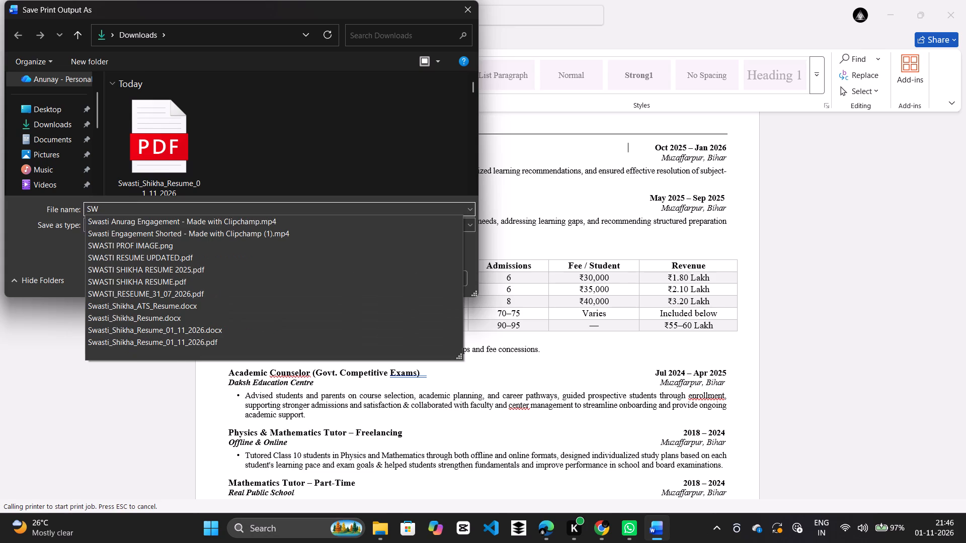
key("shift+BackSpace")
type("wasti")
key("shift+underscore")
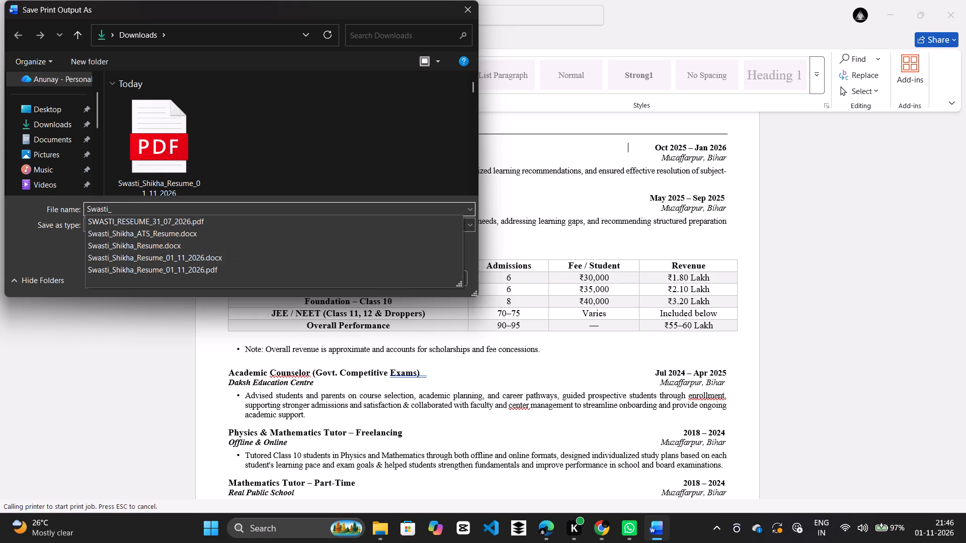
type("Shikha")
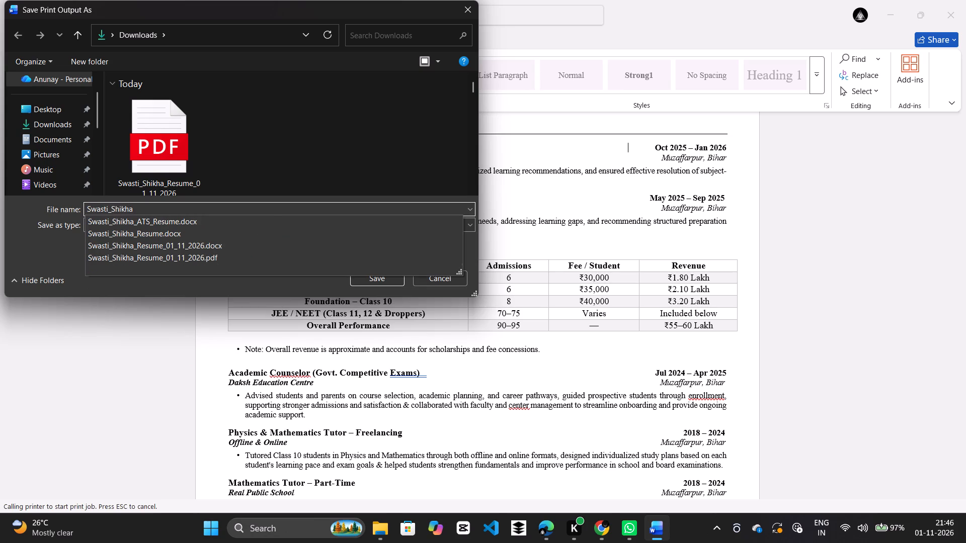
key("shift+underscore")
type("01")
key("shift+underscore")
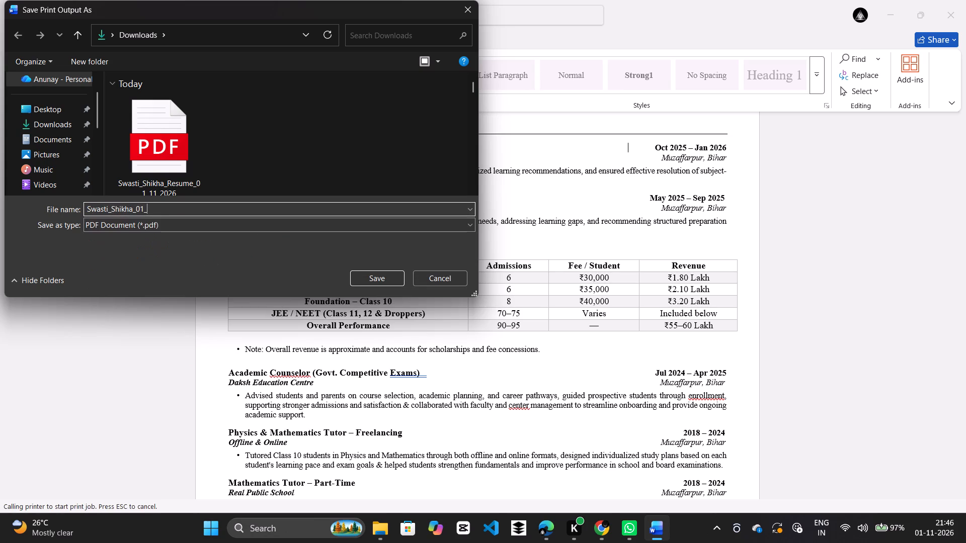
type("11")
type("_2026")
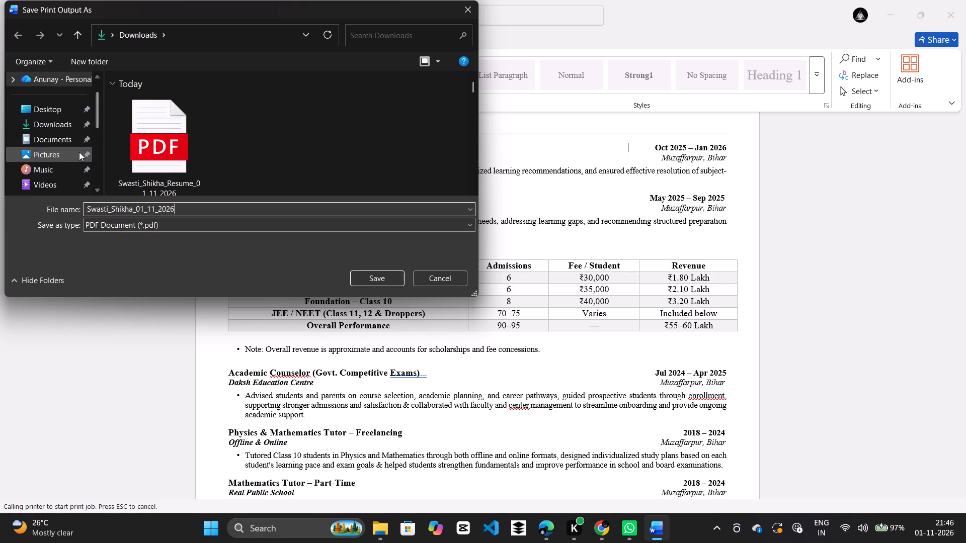
left_click(52, 122)
left_click(367, 276)
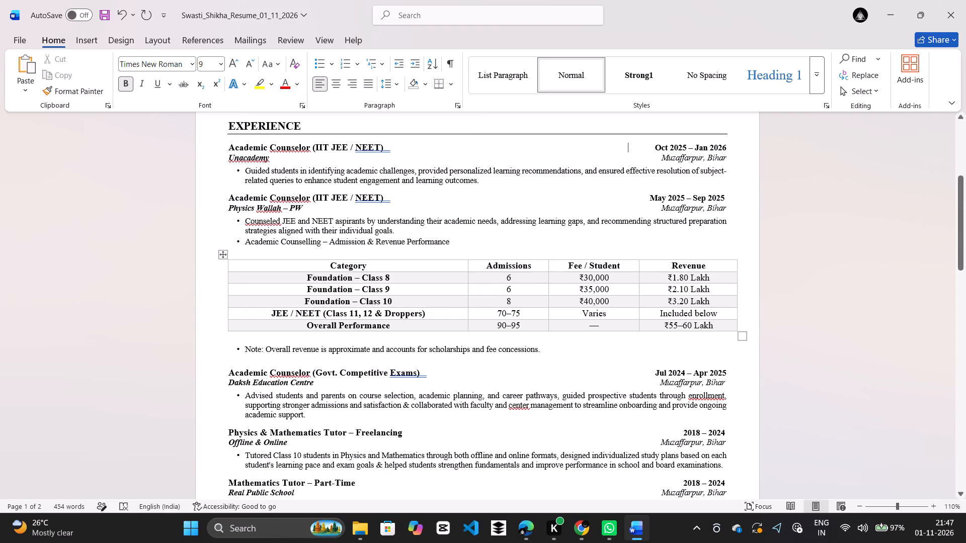
Close the resume document without saving the changes to the Word file.
scroll(650, 280, "down", 2)
scroll(650, 280, "up", 5)
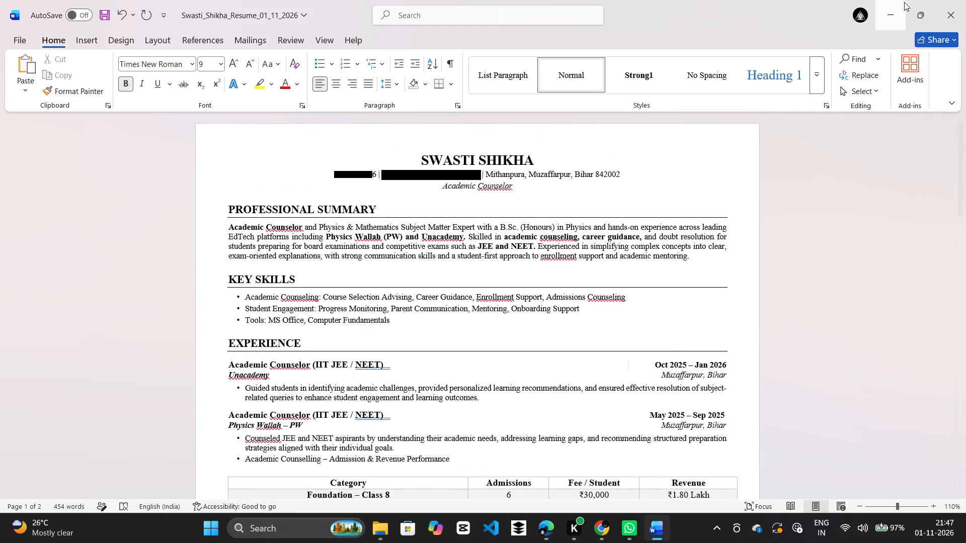
left_click(951, 11)
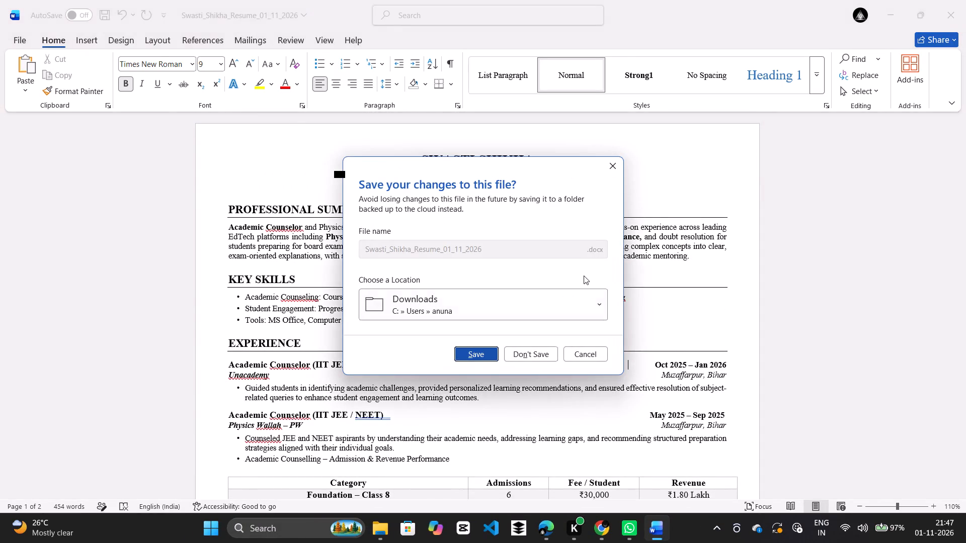
left_click(532, 354)
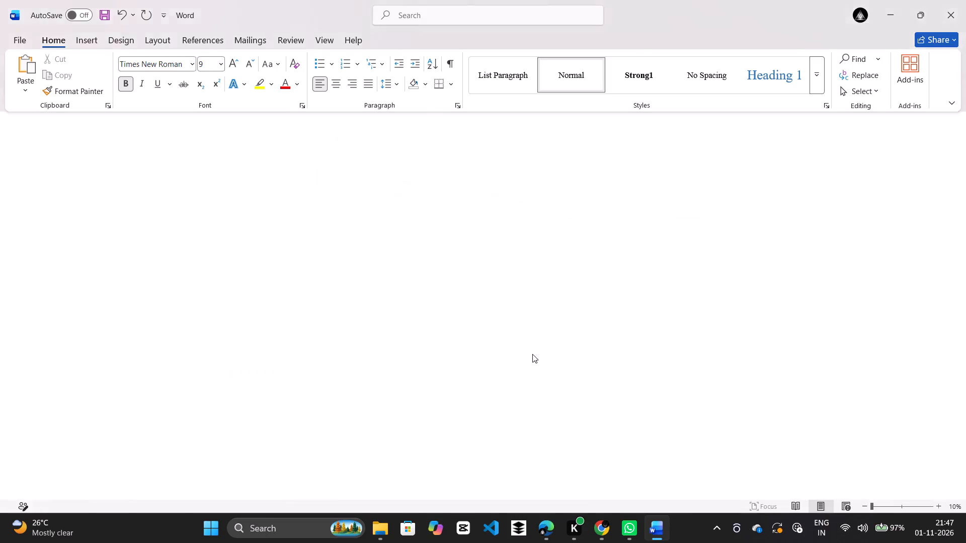
View the earlier PDF with Resume_01_11_2026 in its name from Downloads, and close the PDF viewer window.
double_click(244, 186)
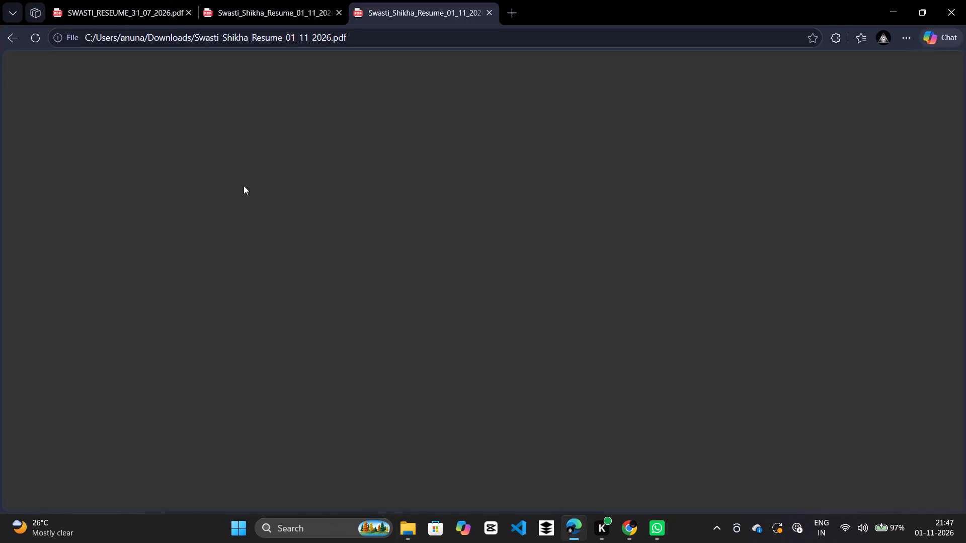
scroll(244, 186, "up", 1)
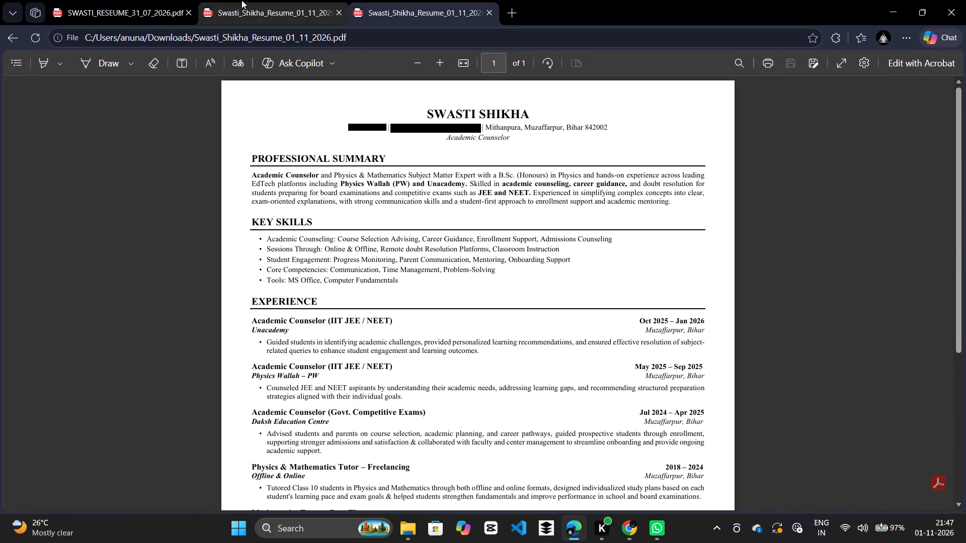
left_click(242, 0)
left_click(965, 0)
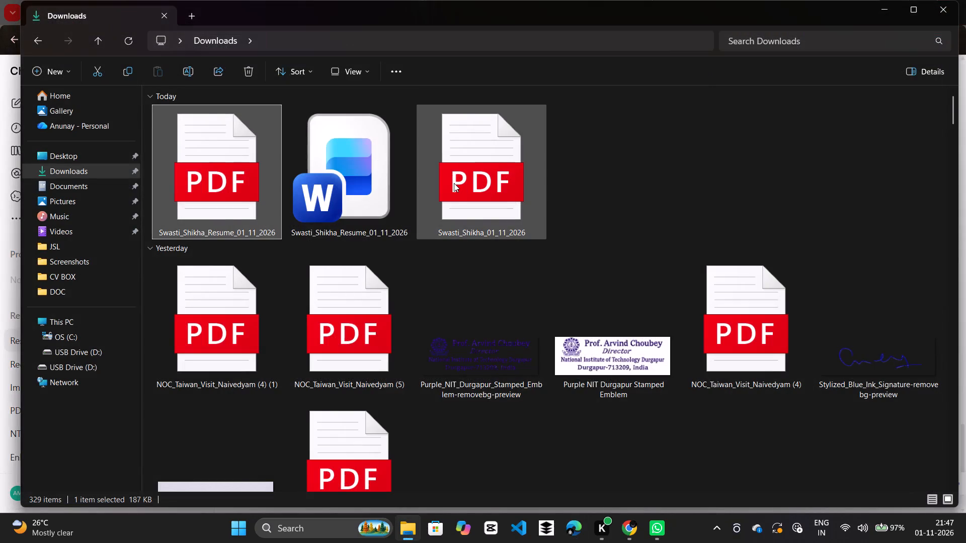
View the newly printed resume PDF from Downloads, checking the experience section and page break, and close the viewer.
triple_click(454, 183)
double_click(454, 183)
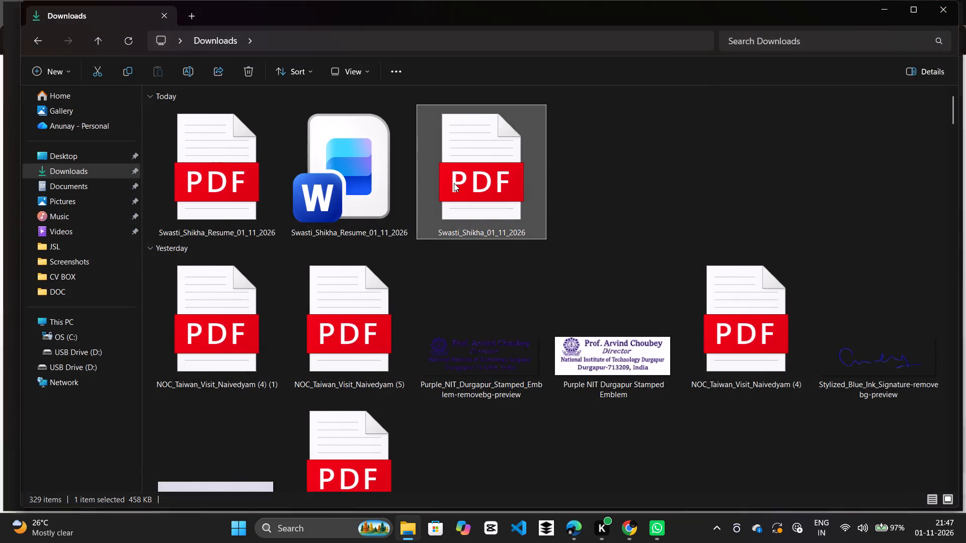
left_click(574, 541)
scroll(453, 339, "down", 1)
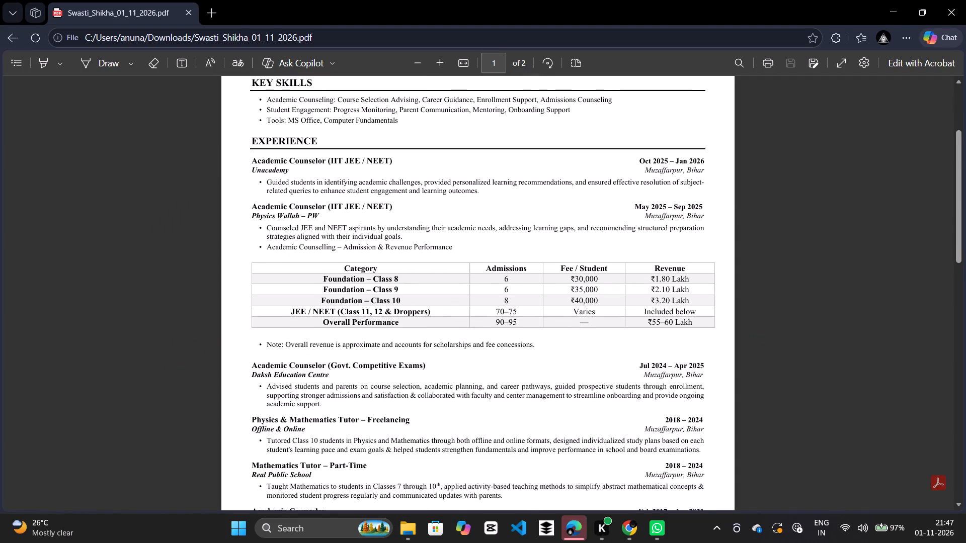
scroll(453, 339, "down", 1)
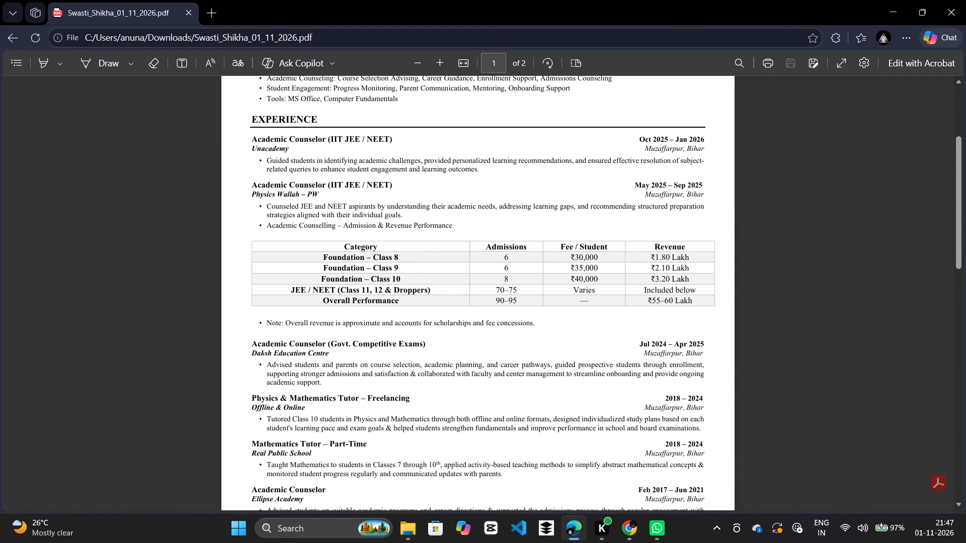
scroll(453, 339, "down", 2)
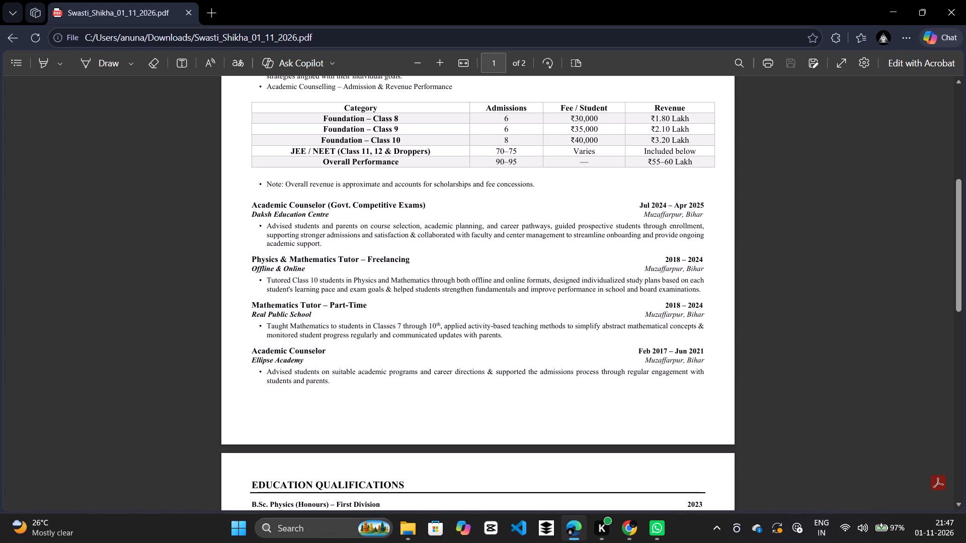
scroll(453, 339, "up", 7)
left_click(965, 1)
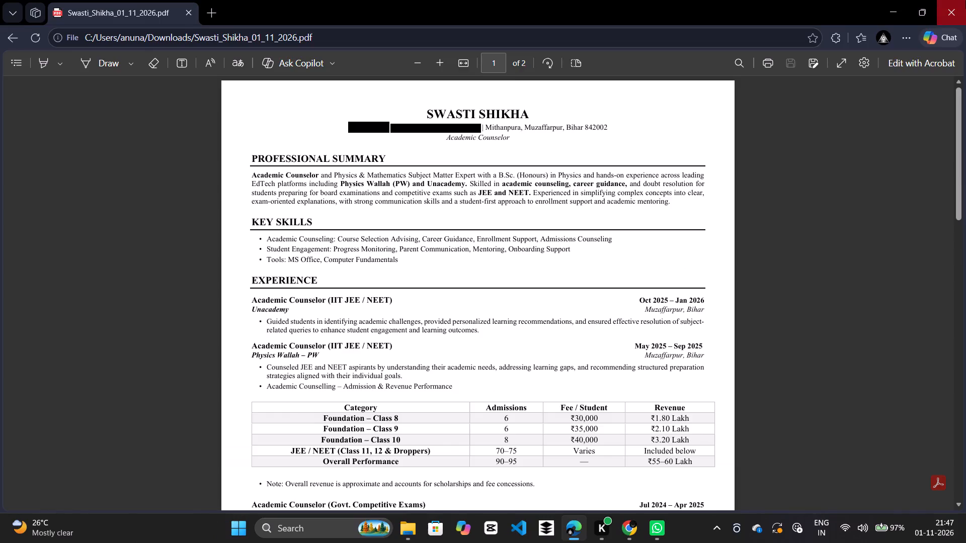
Copy the newly printed resume PDF in Downloads, the one without Resume in its file name.
left_click(502, 190)
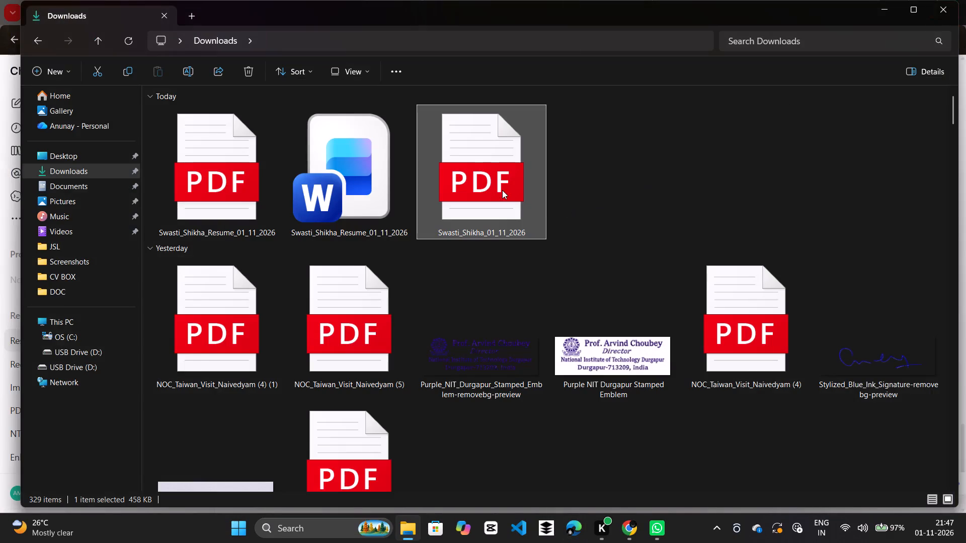
left_click(627, 187)
left_click(493, 183)
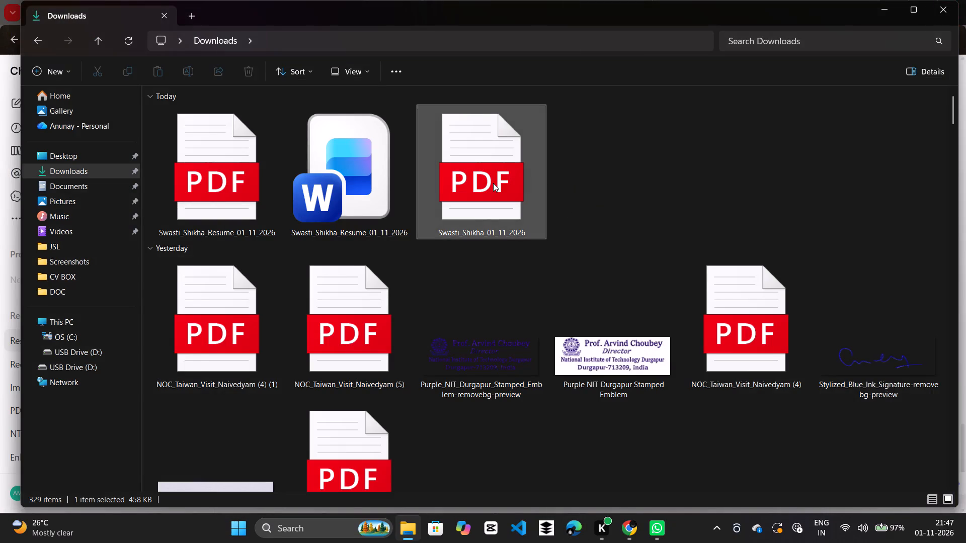
key("ctrl+c")
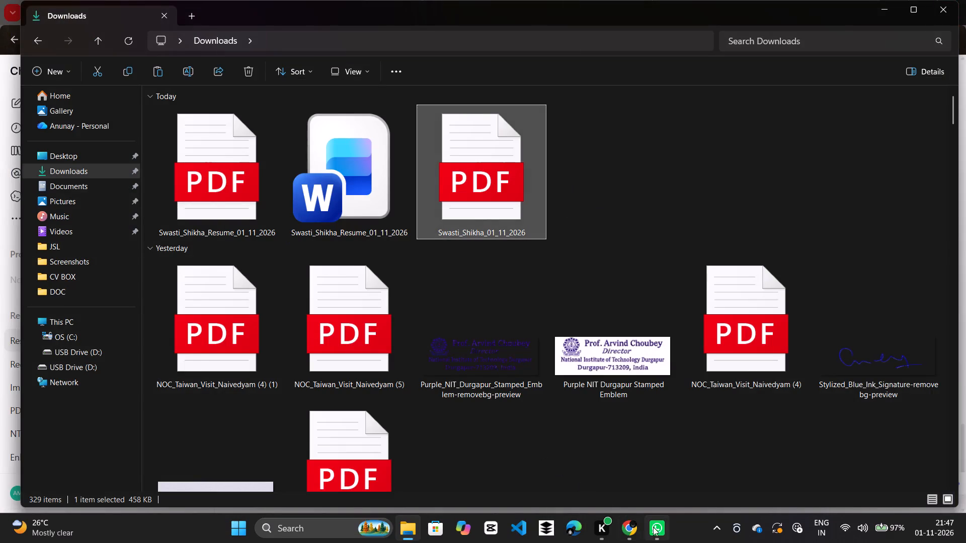
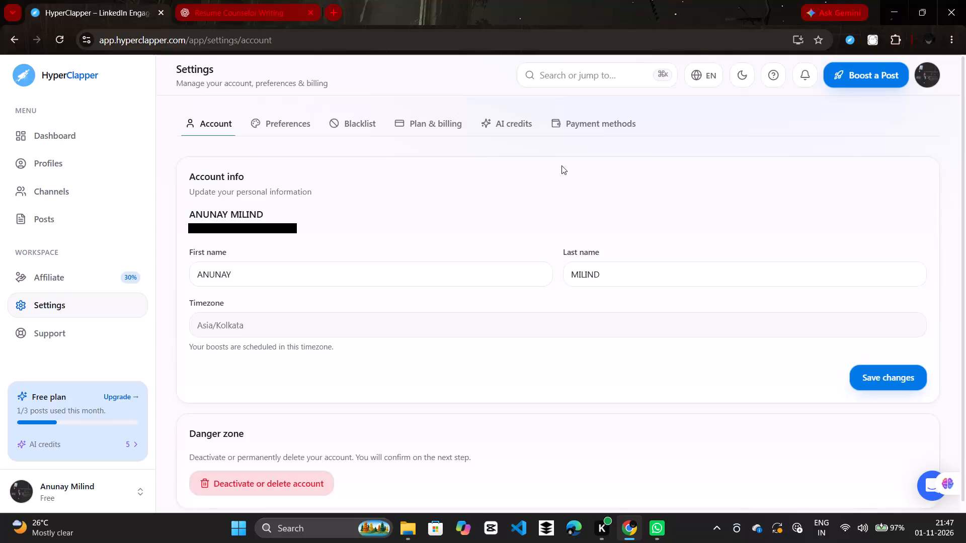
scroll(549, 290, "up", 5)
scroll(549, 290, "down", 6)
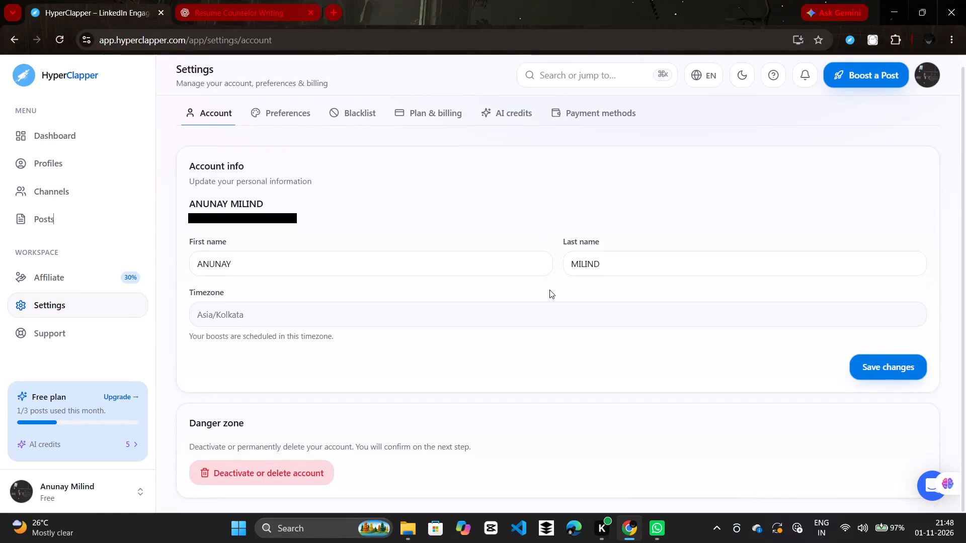
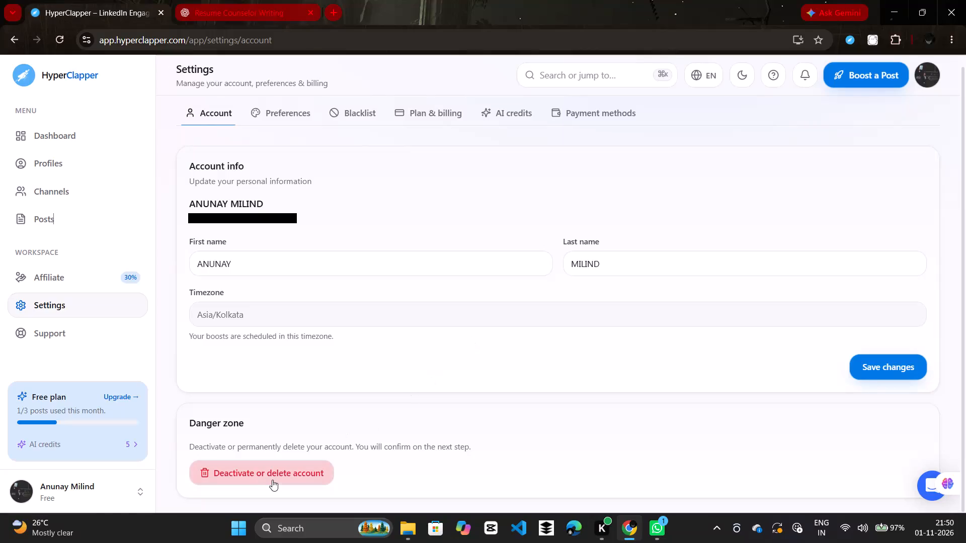
In the HyperClapper account settings, open the account deletion request and enter "no need" as the reason for permanent deletion.
left_click(255, 476)
scroll(416, 352, "down", 3)
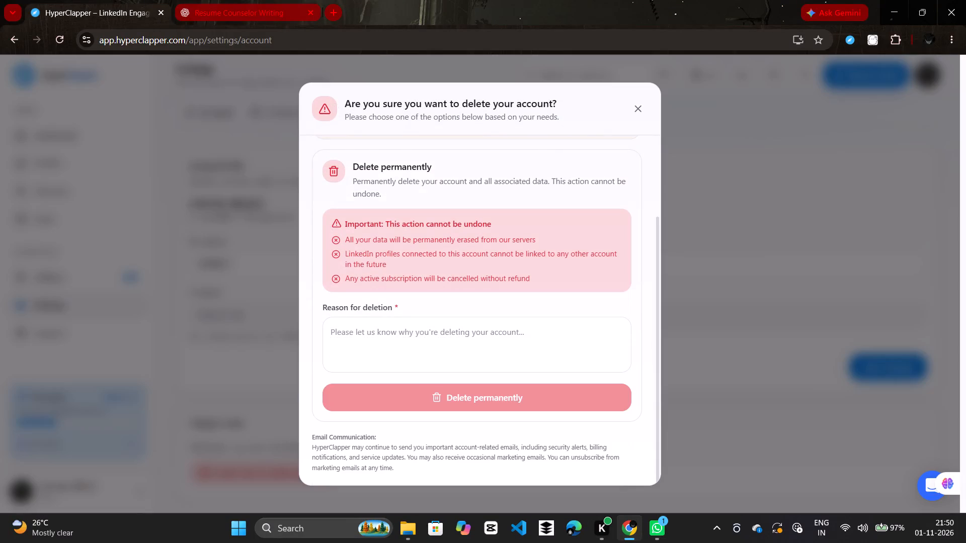
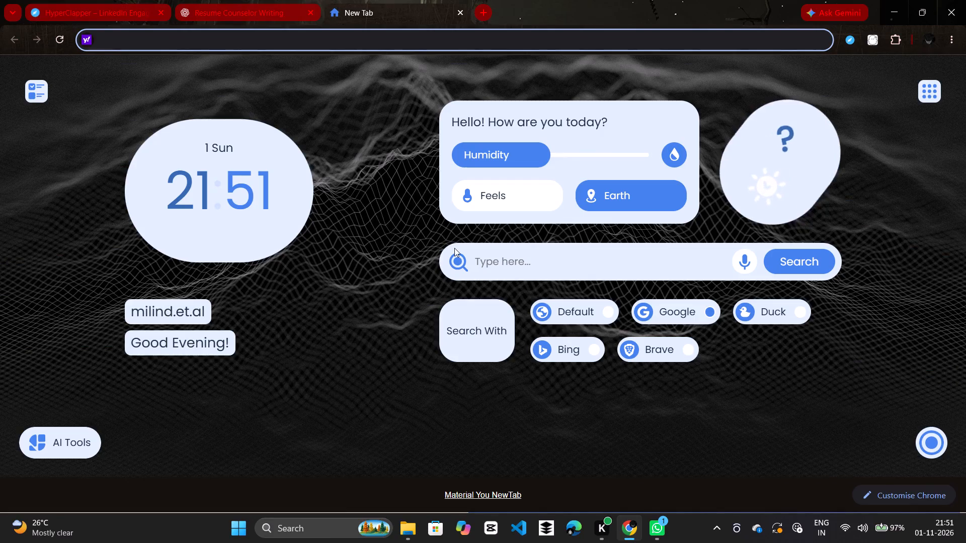
Bring up the collection of Google app shortcuts on the new tab page.
left_click(928, 89)
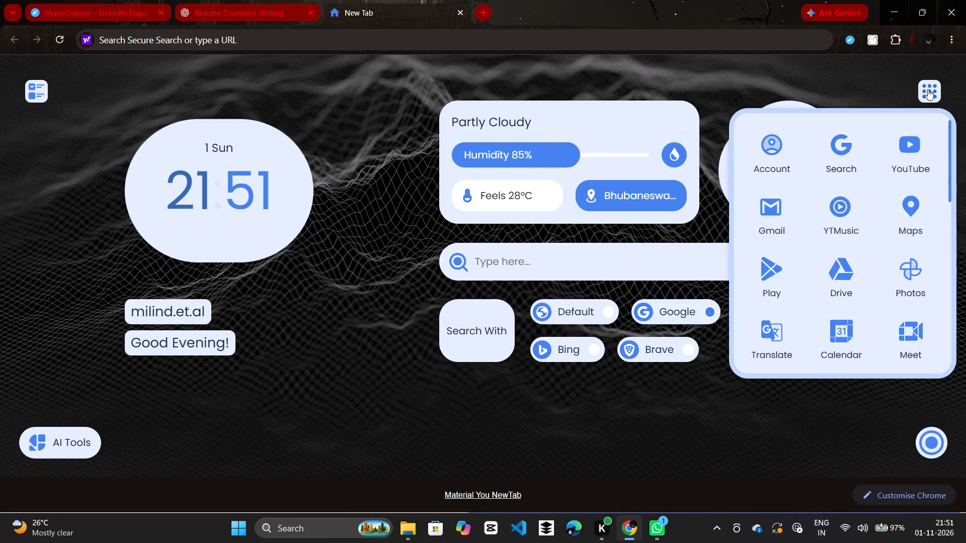
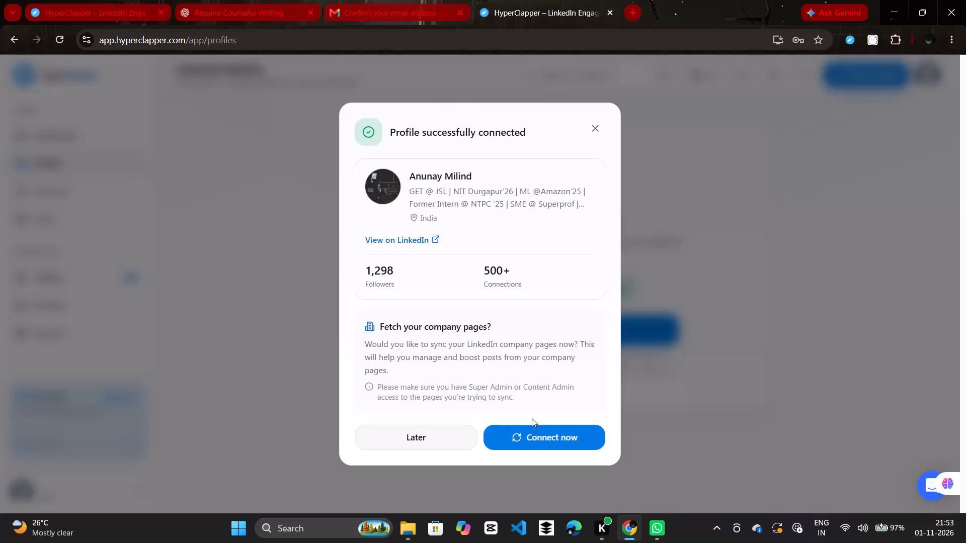
Start syncing the LinkedIn company pages for the newly connected profile.
left_click(539, 434)
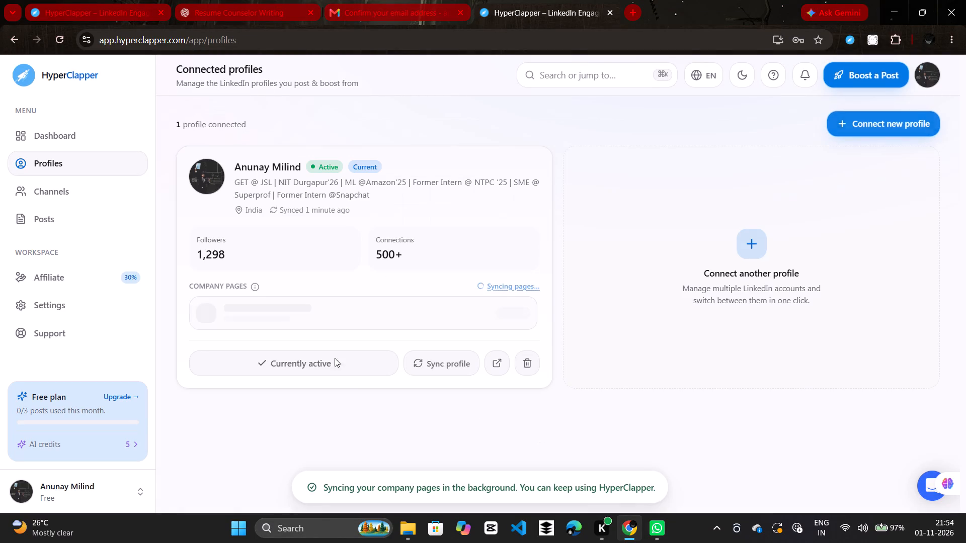
Start a new post boost and activate the LinkedIn post URL entry.
left_click(875, 67)
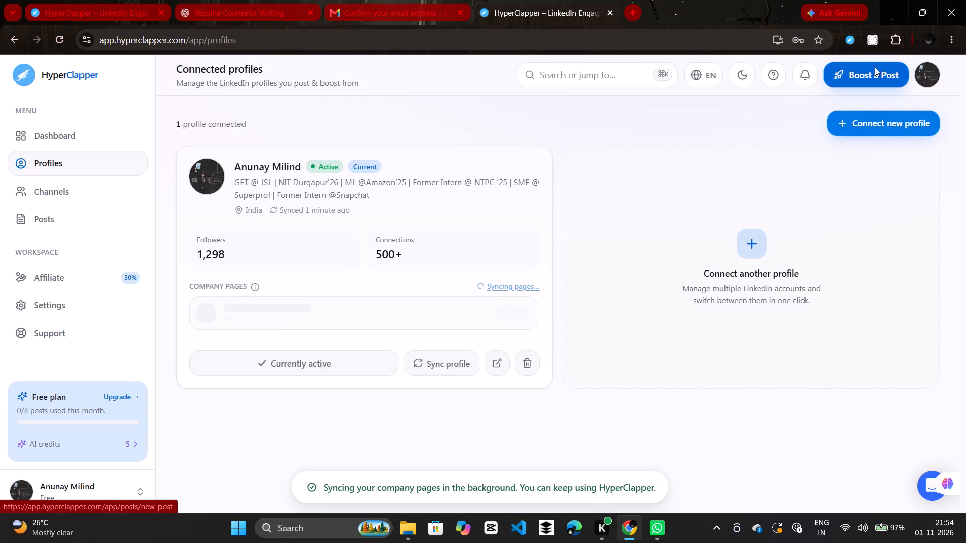
left_click(292, 209)
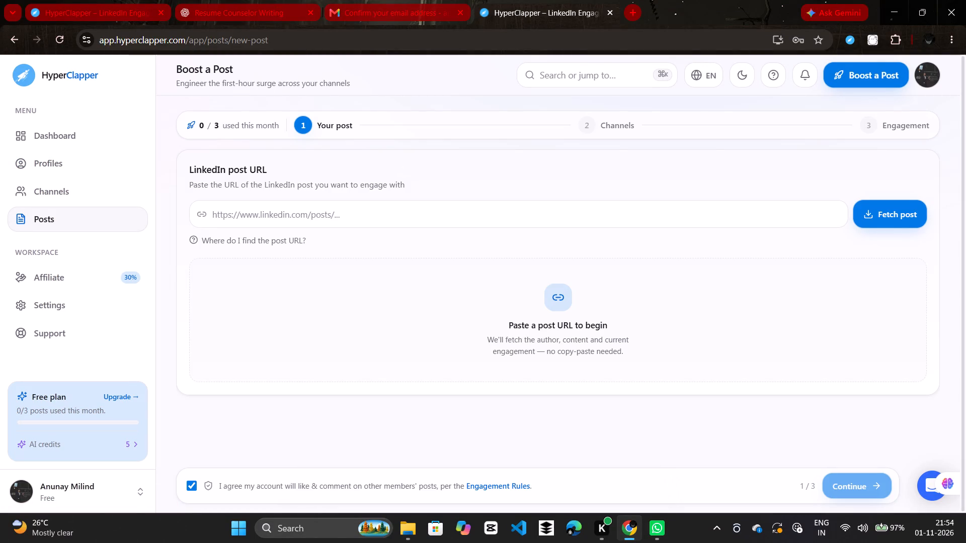